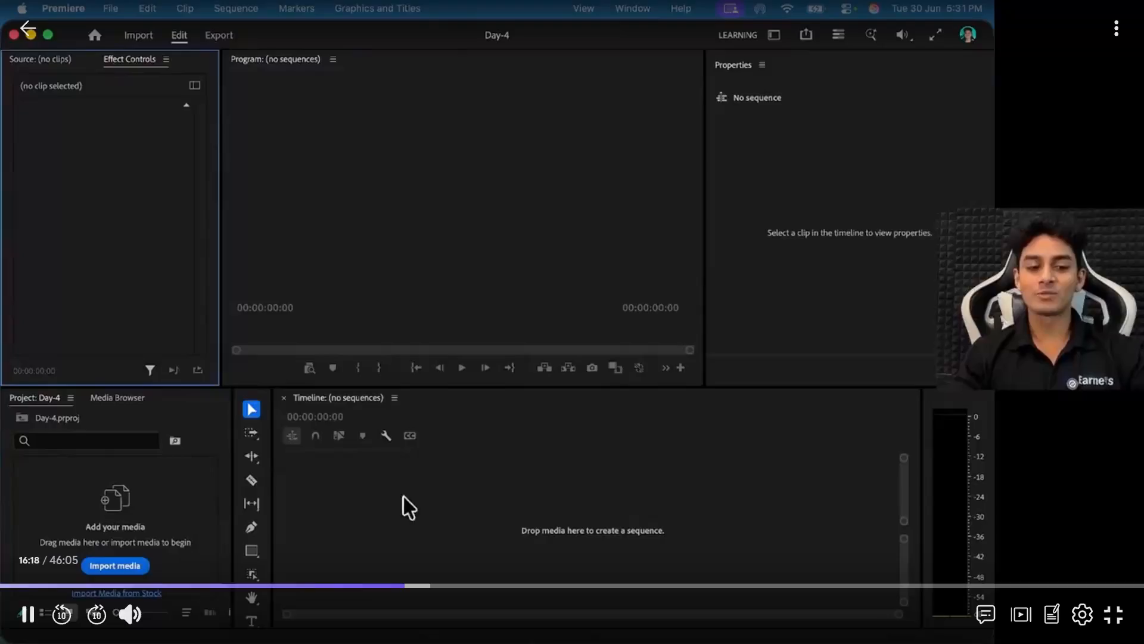
Switch to Premiere and open the recent project pw_day_3, cancelling the relinking of its missing media.
key(alt+Tab)
key(alt+Tab)
key(alt+Tab)
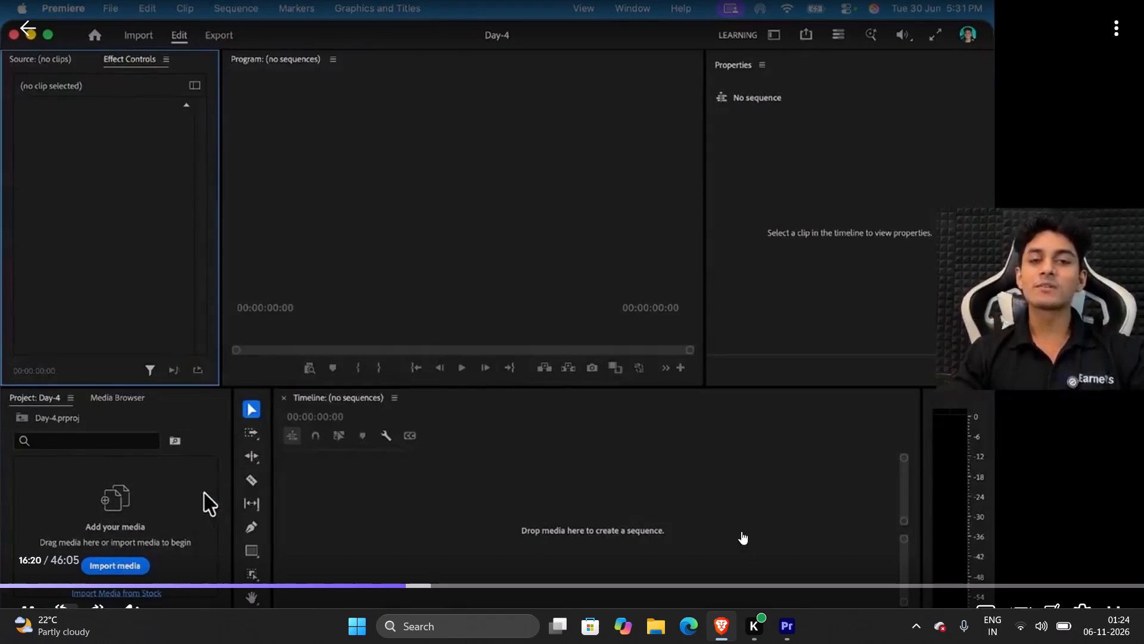
scroll(707, 503, down, 4)
scroll(691, 524, up, 1)
scroll(673, 532, down, 1)
click(629, 537)
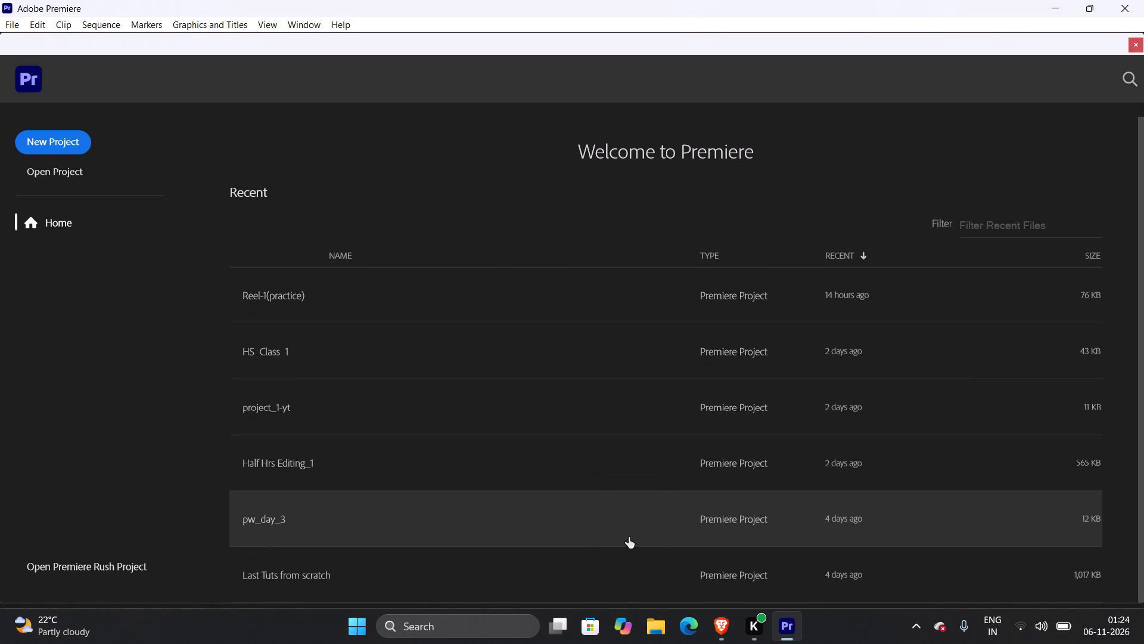
key(alt+Tab)
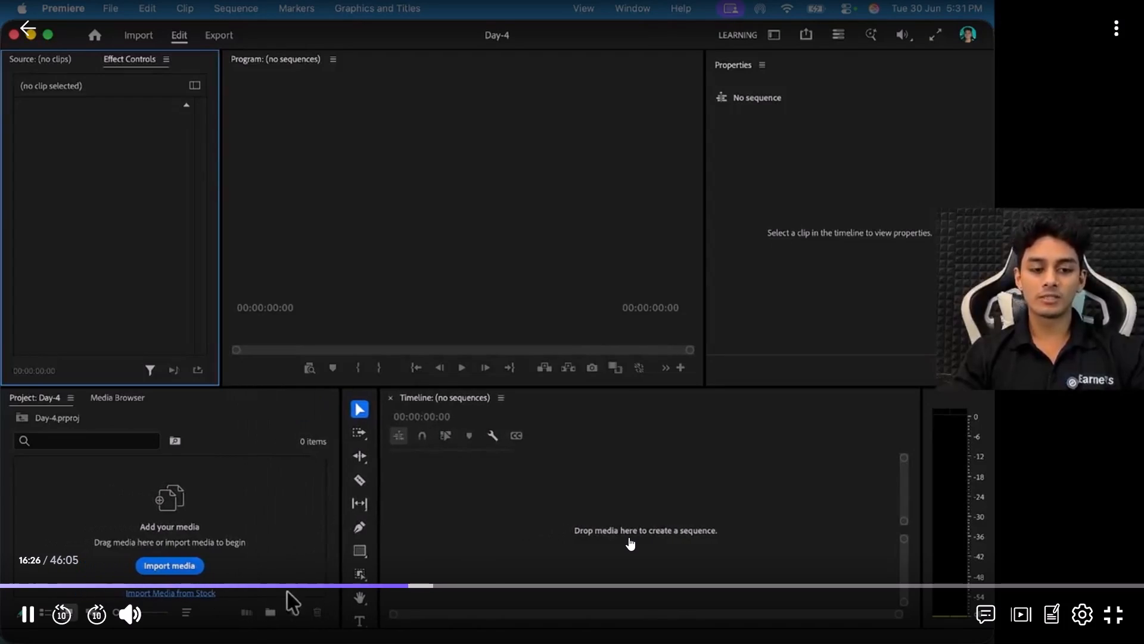
key(alt+Tab)
double_click(604, 534)
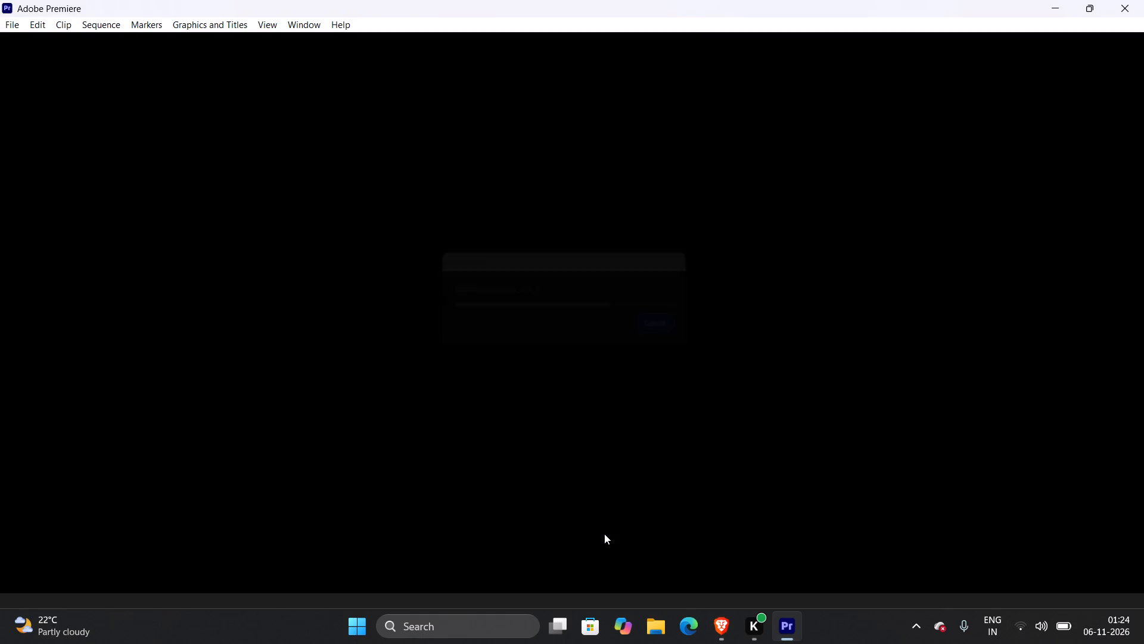
key(alt+Tab)
key(alt+Tab)
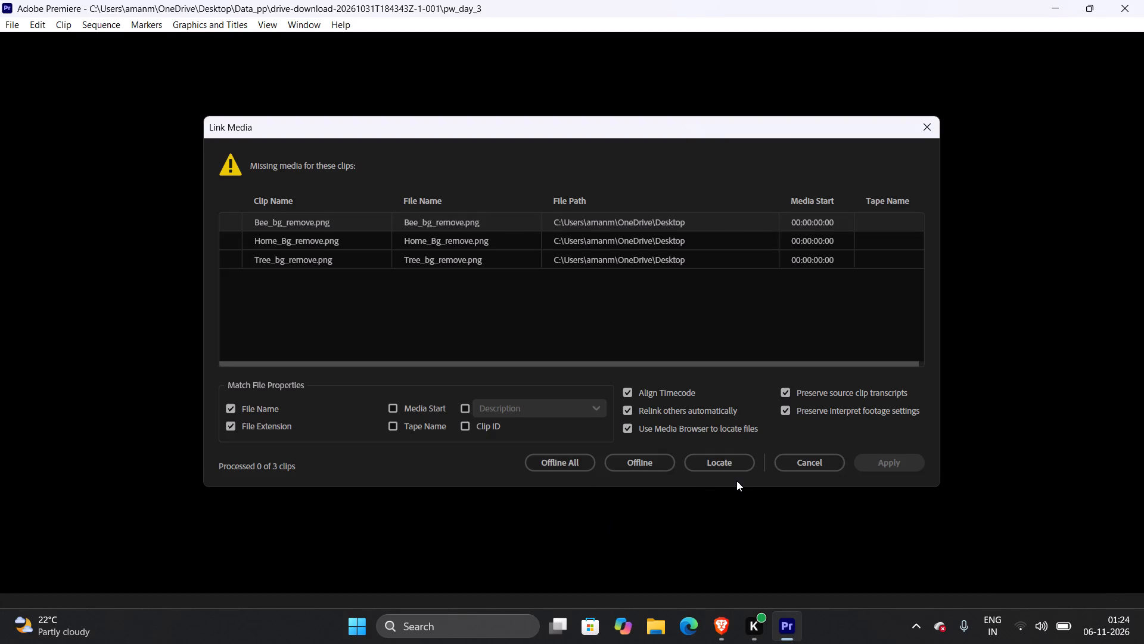
click(794, 469)
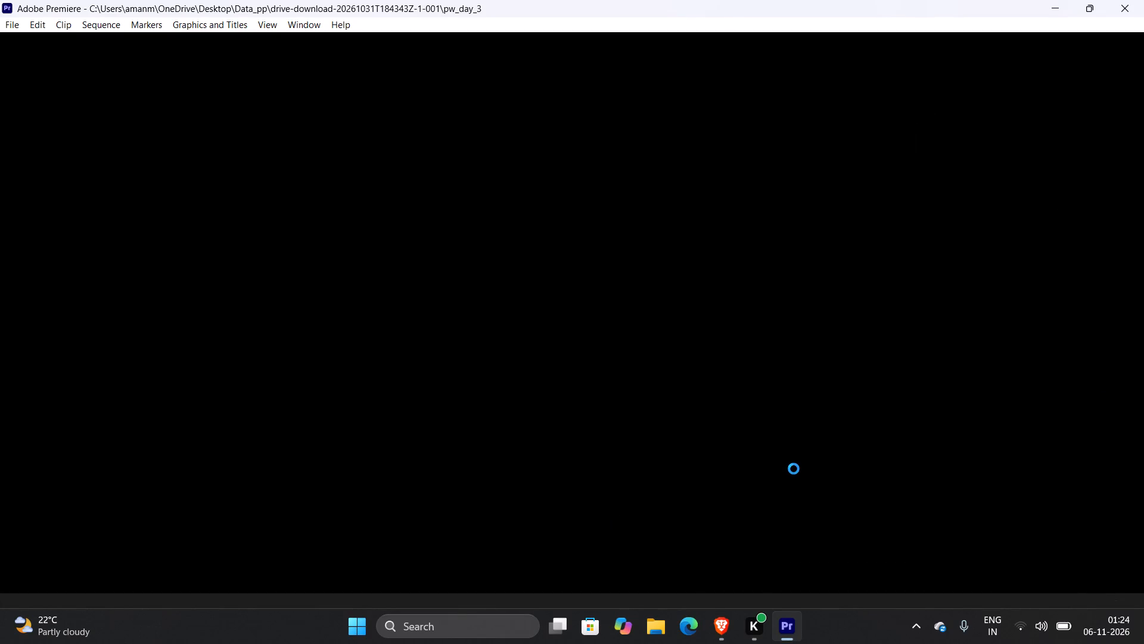
key(Tab)
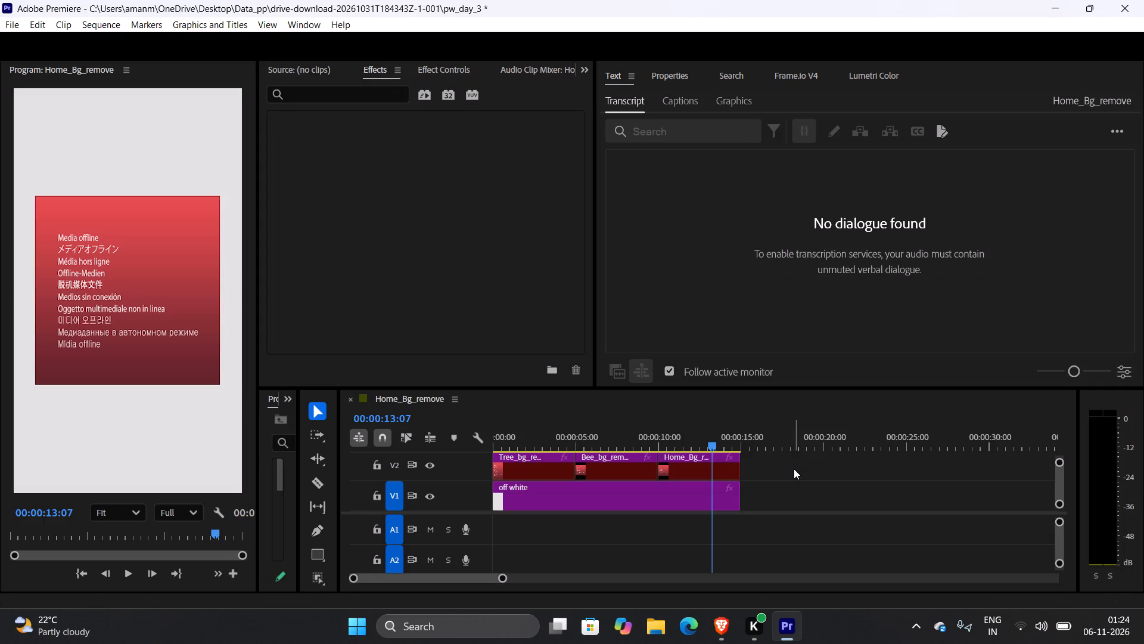
scroll(795, 469, up, 1)
scroll(795, 469, down, 1)
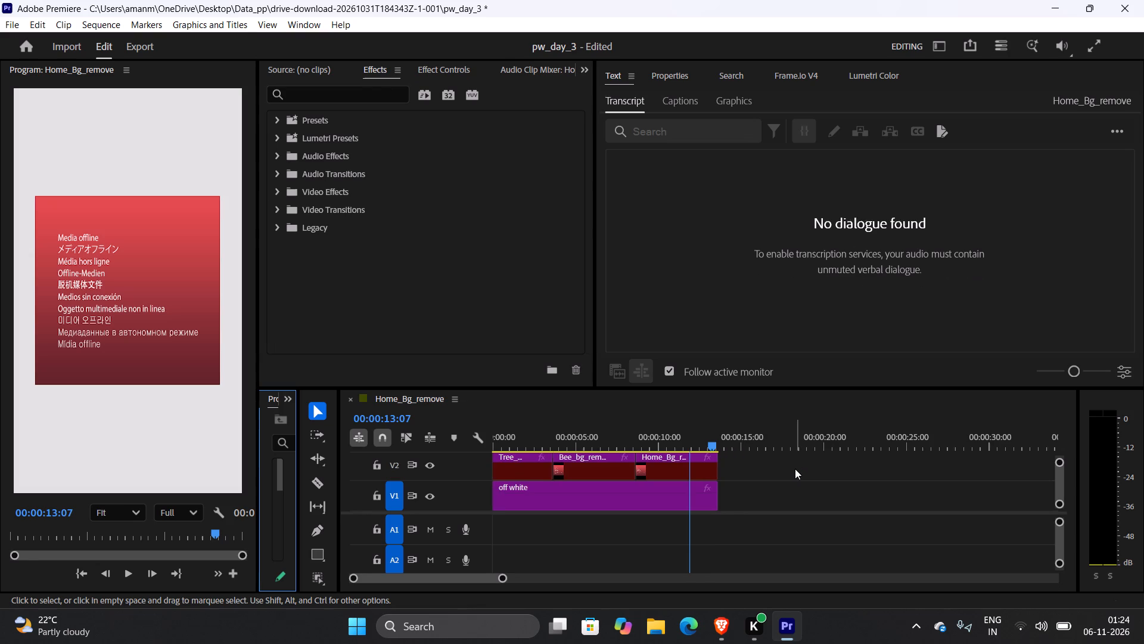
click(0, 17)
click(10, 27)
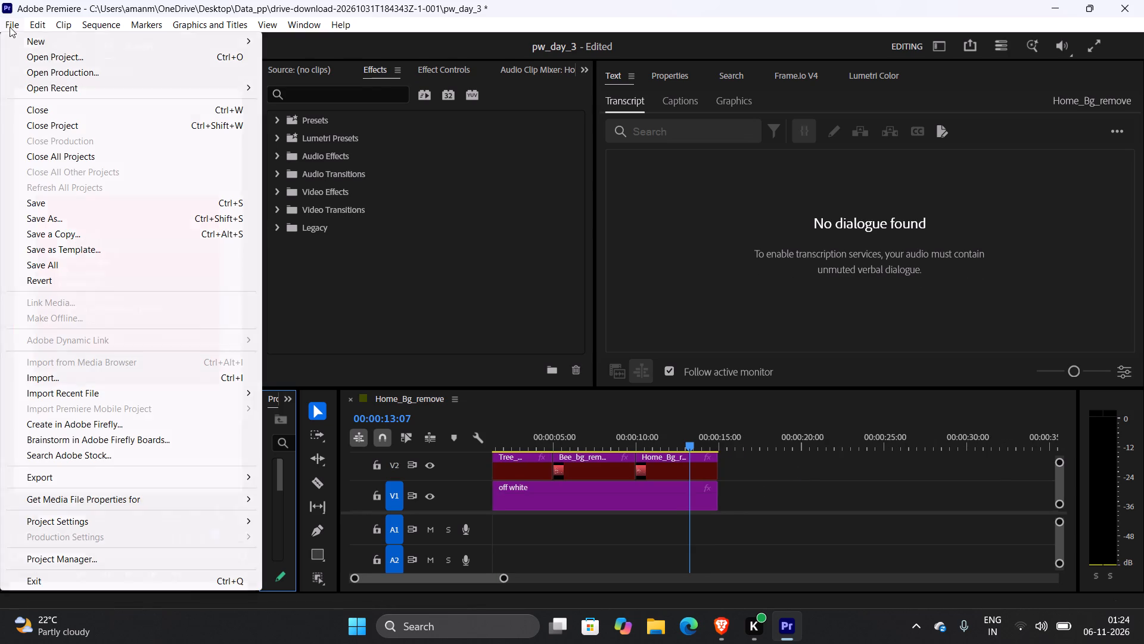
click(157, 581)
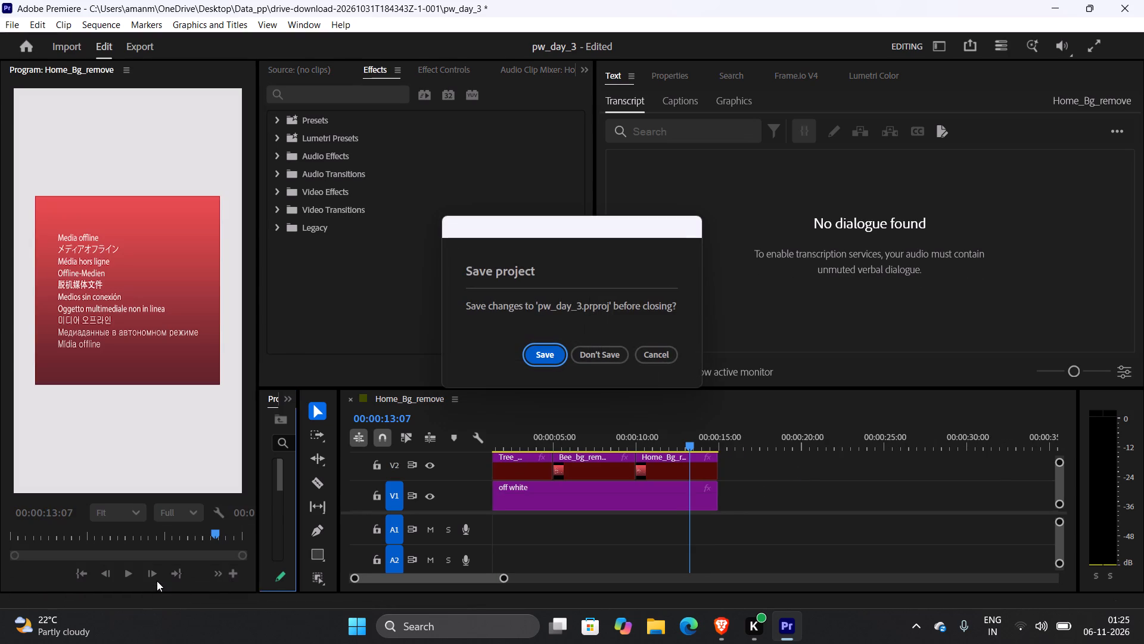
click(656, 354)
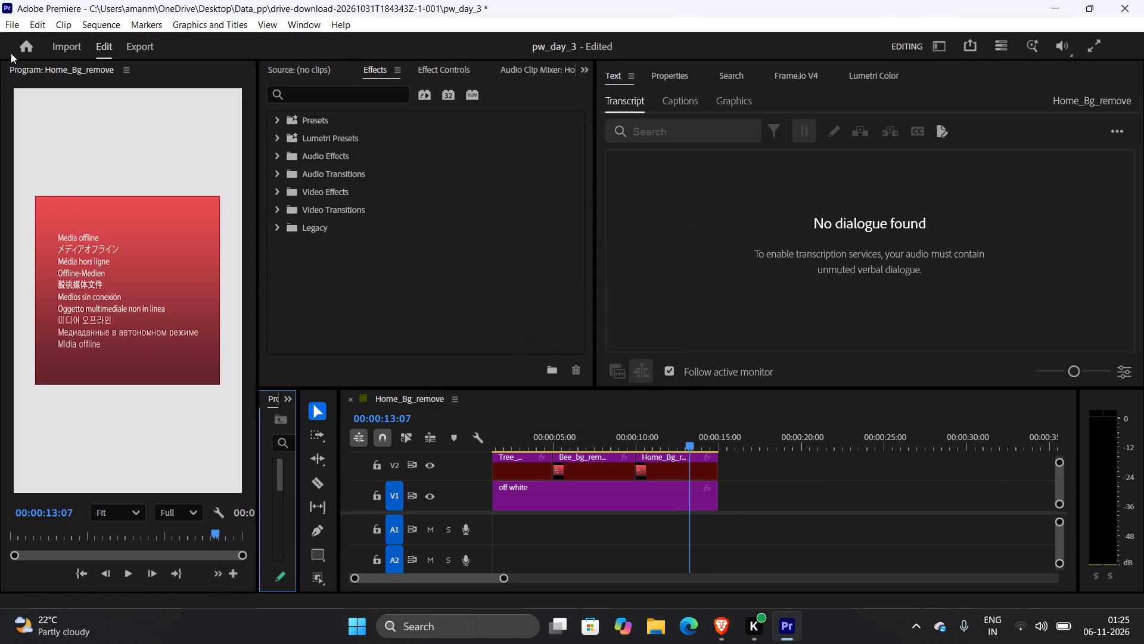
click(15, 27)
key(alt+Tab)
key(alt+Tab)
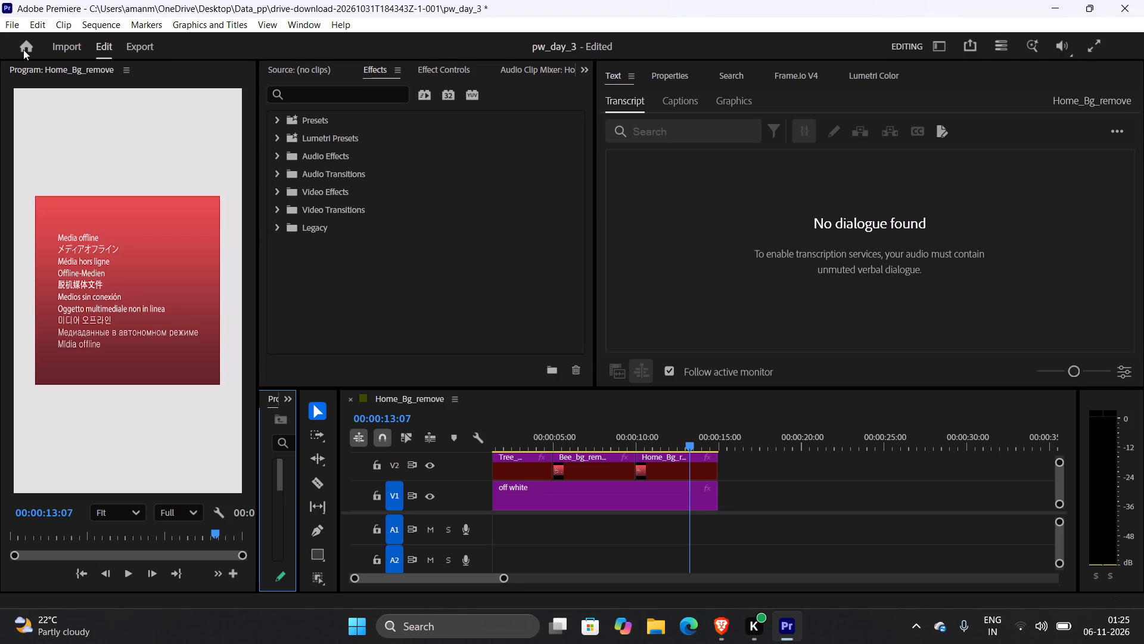
Create a new project named "Day- 3(PW)" with import mode skipped.
click(24, 51)
scroll(348, 524, down, 2)
scroll(349, 526, up, 1)
scroll(349, 526, down, 1)
scroll(349, 526, up, 1)
scroll(349, 526, down, 1)
scroll(349, 526, up, 1)
scroll(349, 526, down, 1)
scroll(349, 526, up, 2)
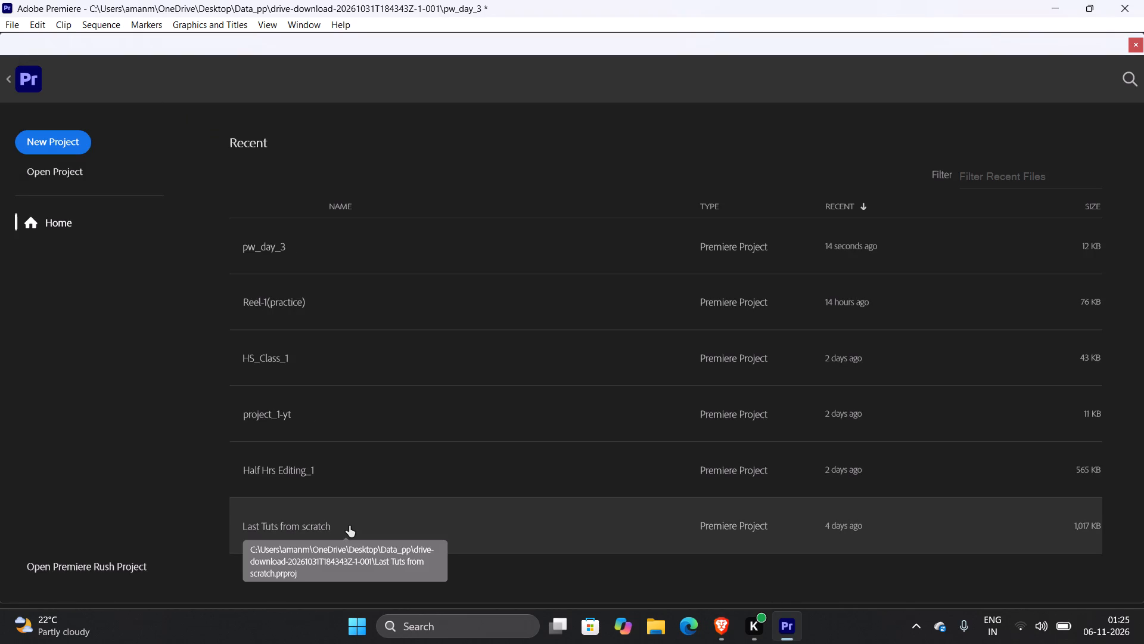
click(66, 140)
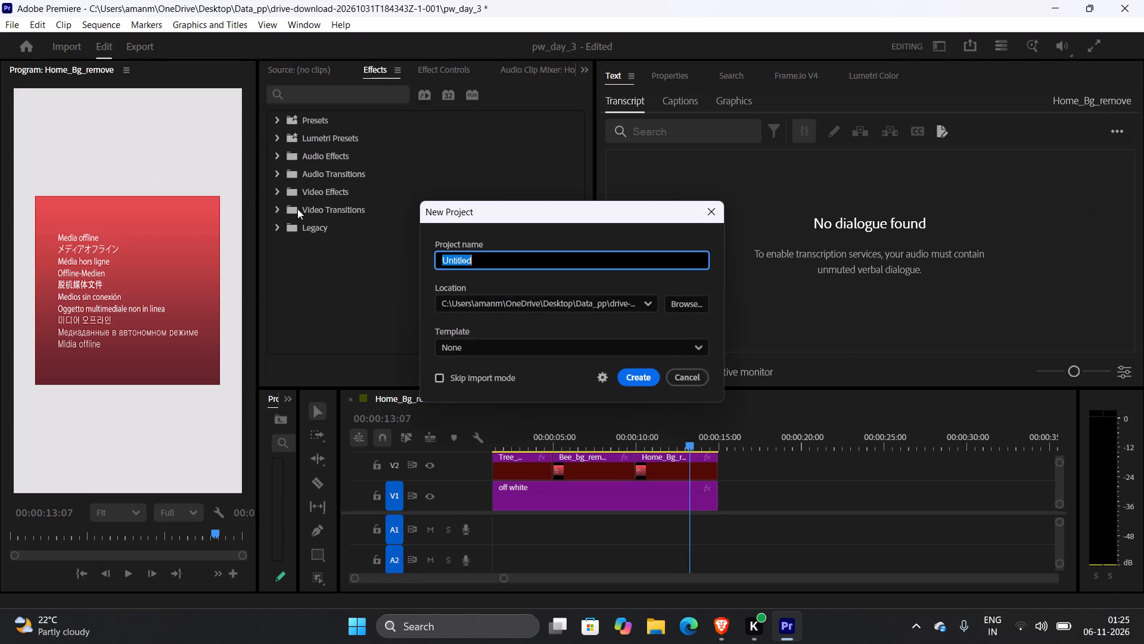
key(alt+Tab)
key(alt+Tab)
text(Daya)
key(BackSpace)
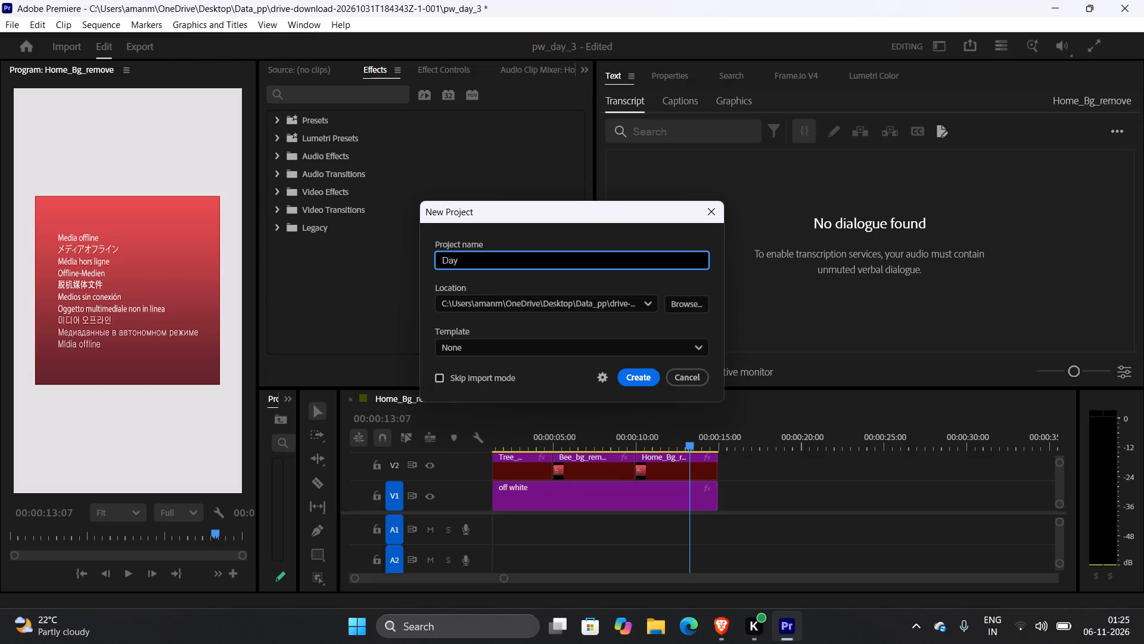
text(-)
key(space)
text(3)
key(space)
key(BackSpace)
key(shift+parenleft)
key(BackSpace)
text(())
key(Left)
text(PW)
click(472, 373)
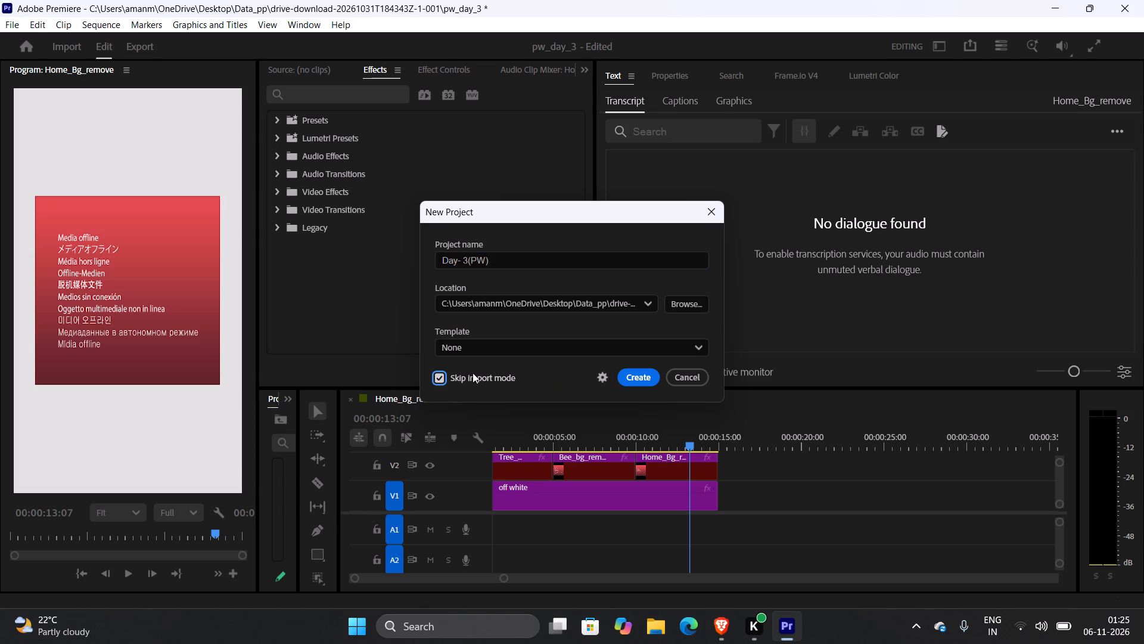
click(628, 382)
Open the Day- 3(PW) project from the recent projects on the home screen.
key(alt+Tab)
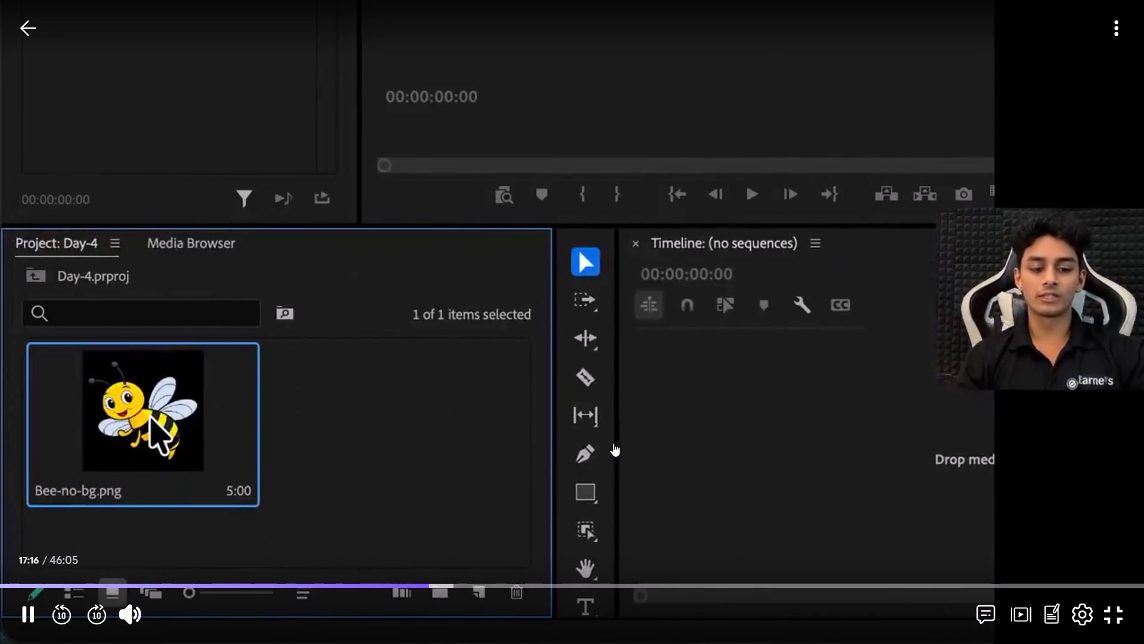
key(alt+Tab)
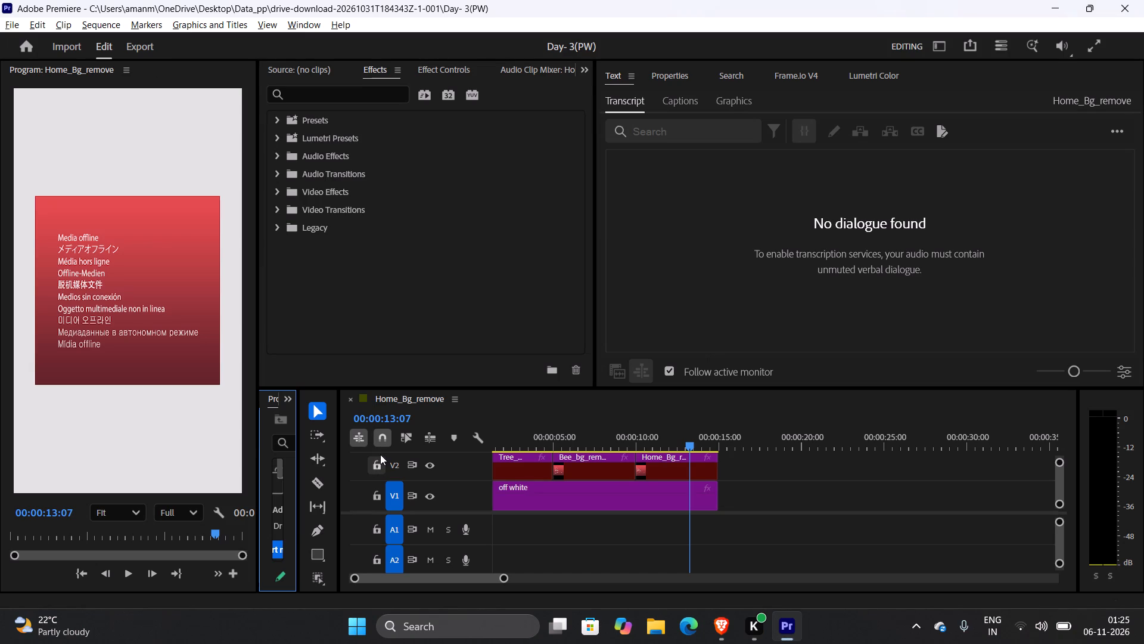
click(789, 624)
click(789, 624)
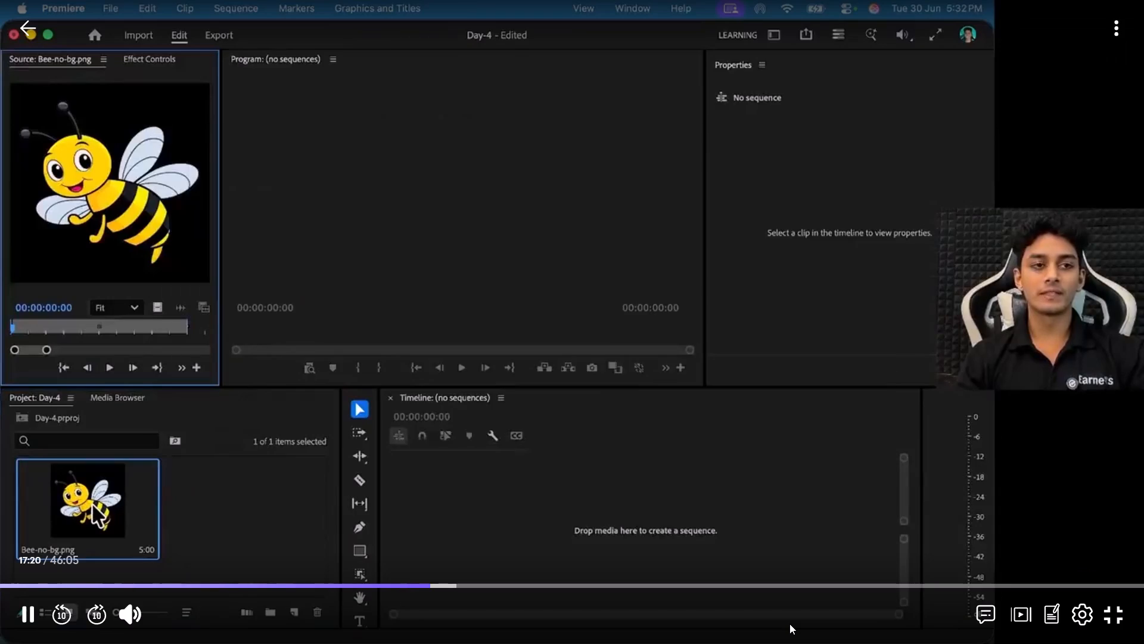
key(alt+Tab)
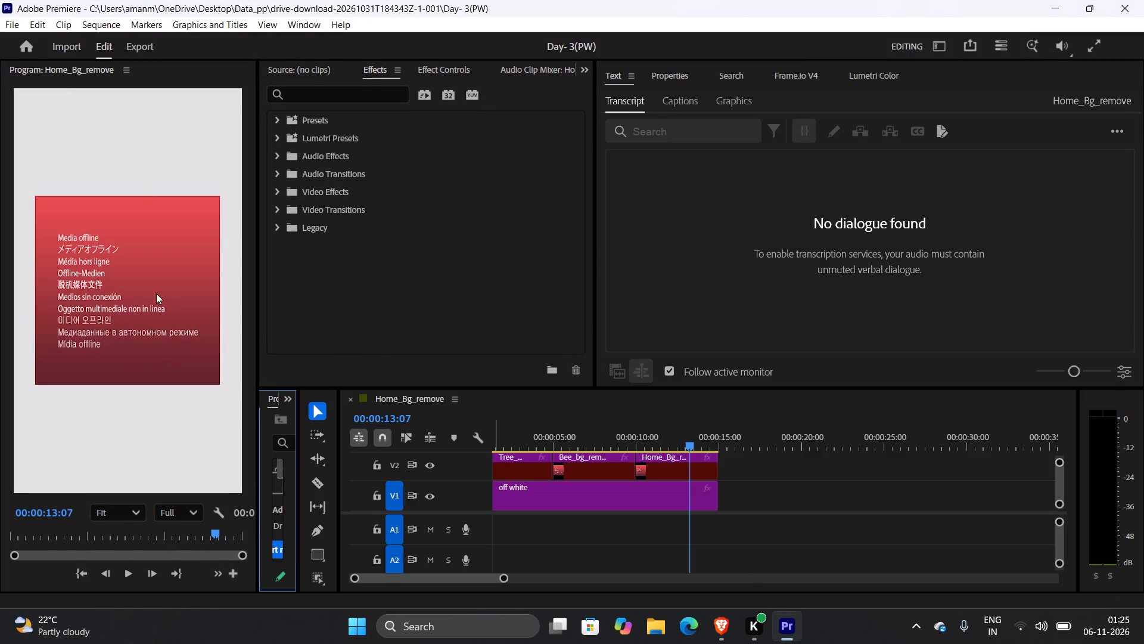
click(35, 47)
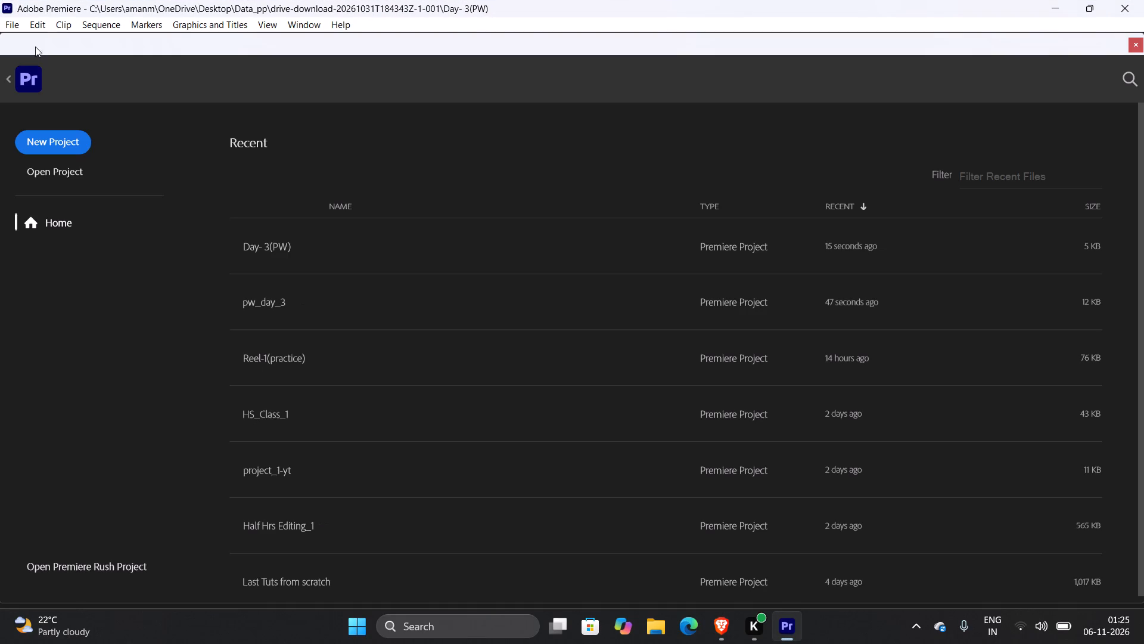
double_click(324, 256)
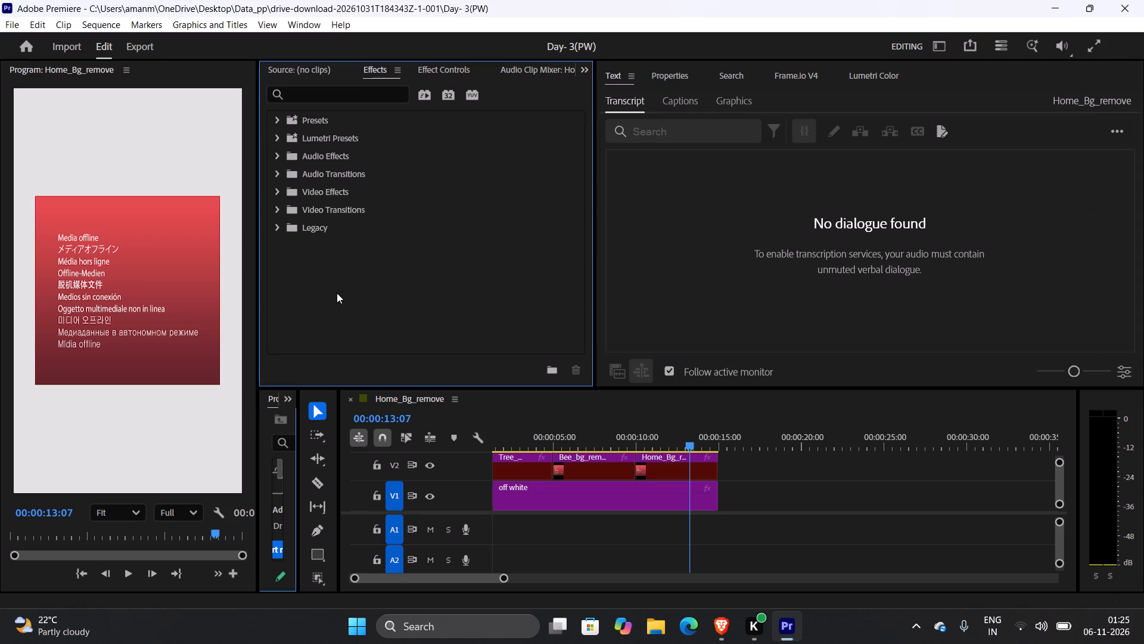
Check the tutorial video briefly and play the Home_Bg_remove sequence in the Program monitor.
key(alt+Tab)
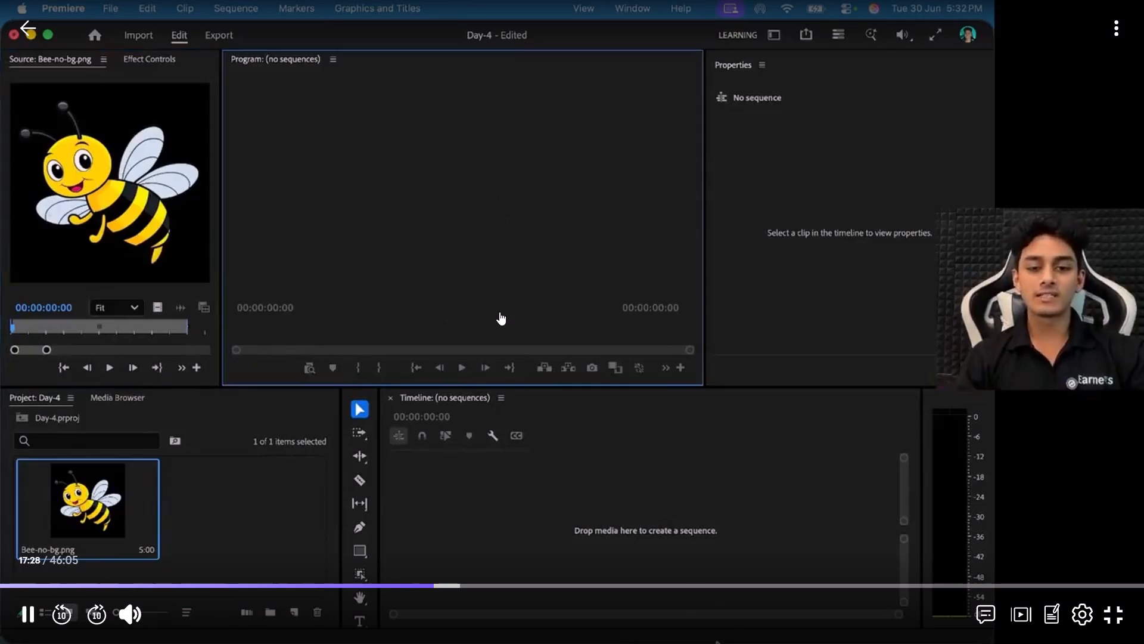
click(499, 312)
key(alt+Tab)
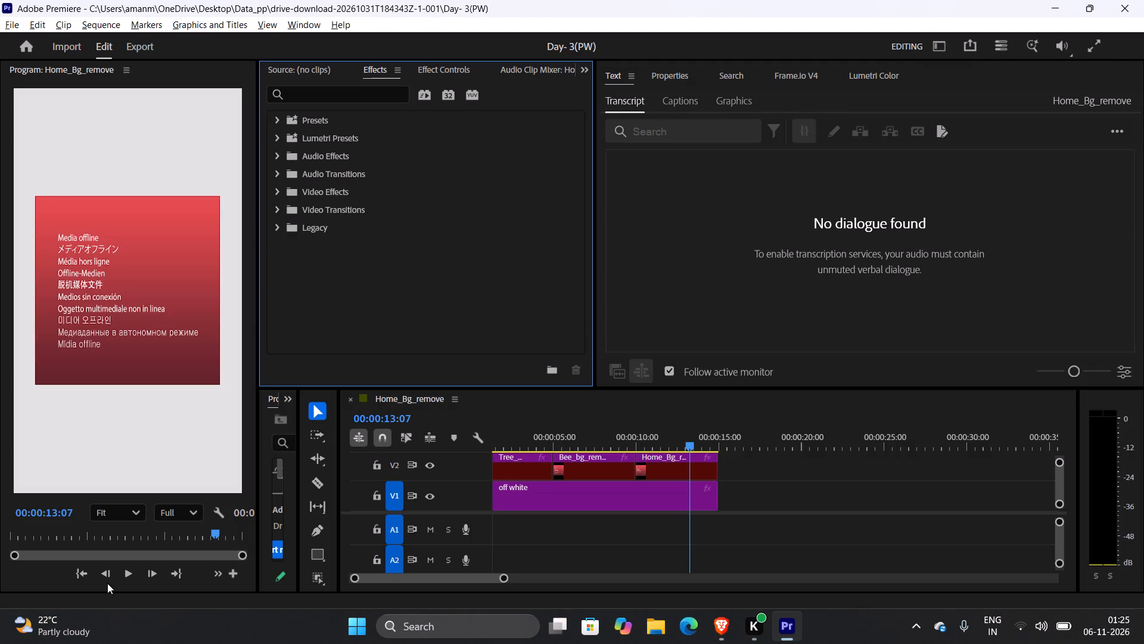
click(121, 569)
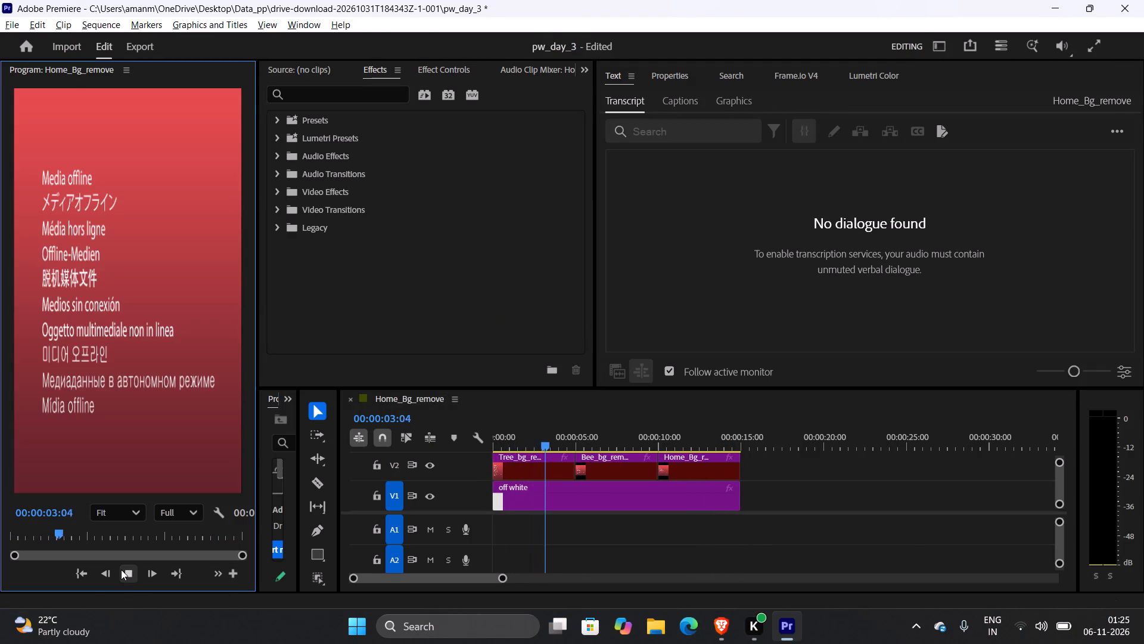
Delete all clips on tracks V1 and V2 of the Home_Bg_remove sequence.
drag(890, 513, 797, 513)
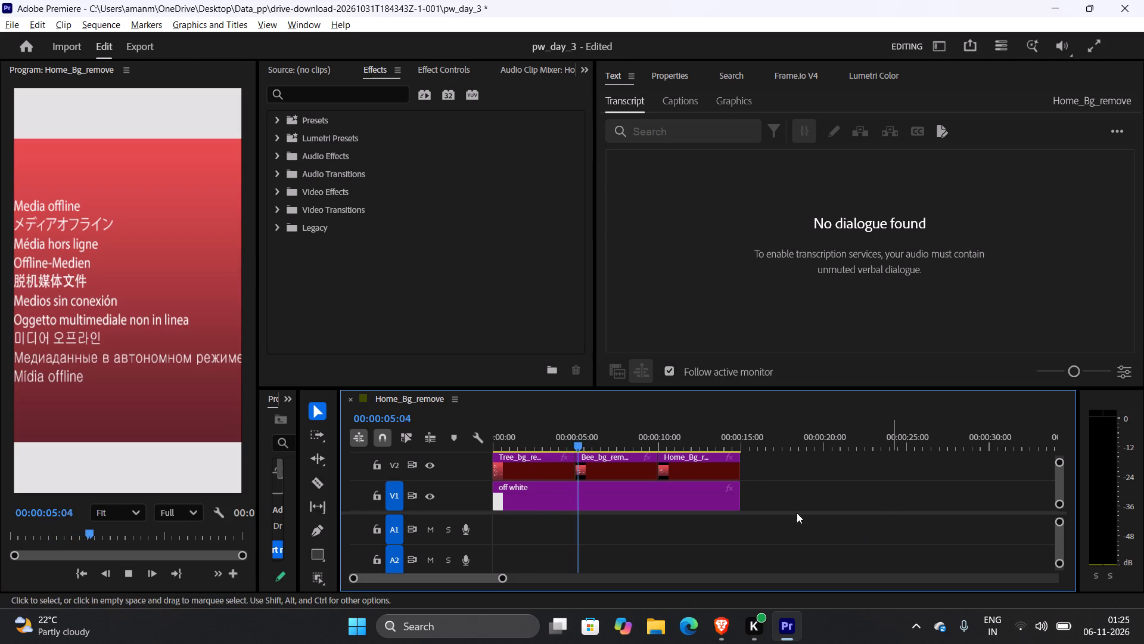
drag(797, 513, 480, 565)
drag(811, 507, 512, 541)
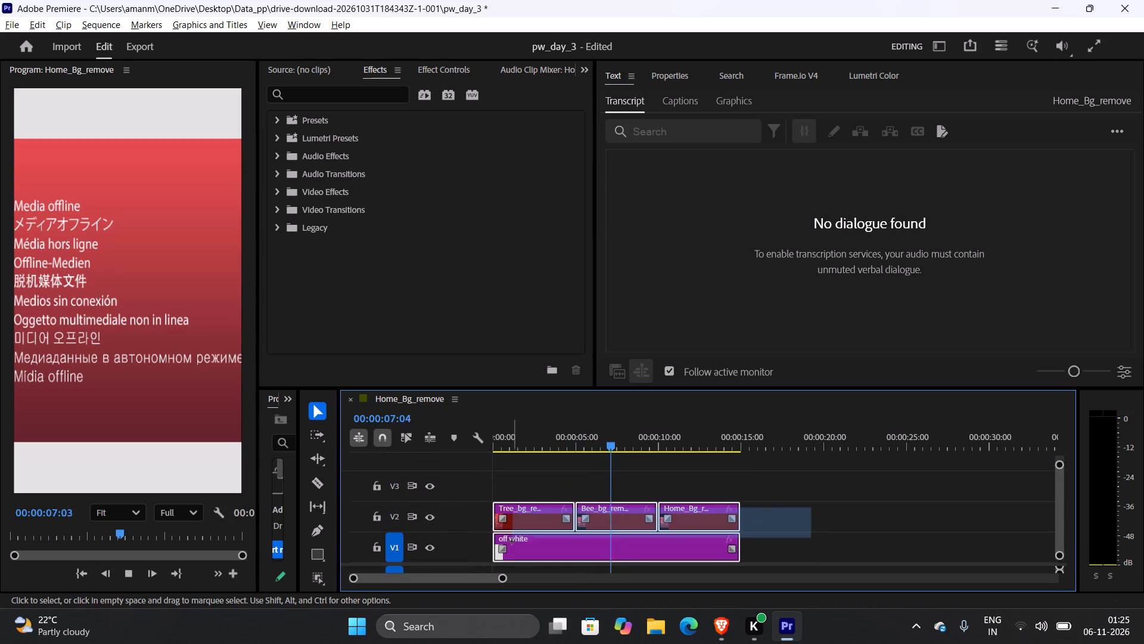
drag(512, 541, 492, 560)
key(Delete)
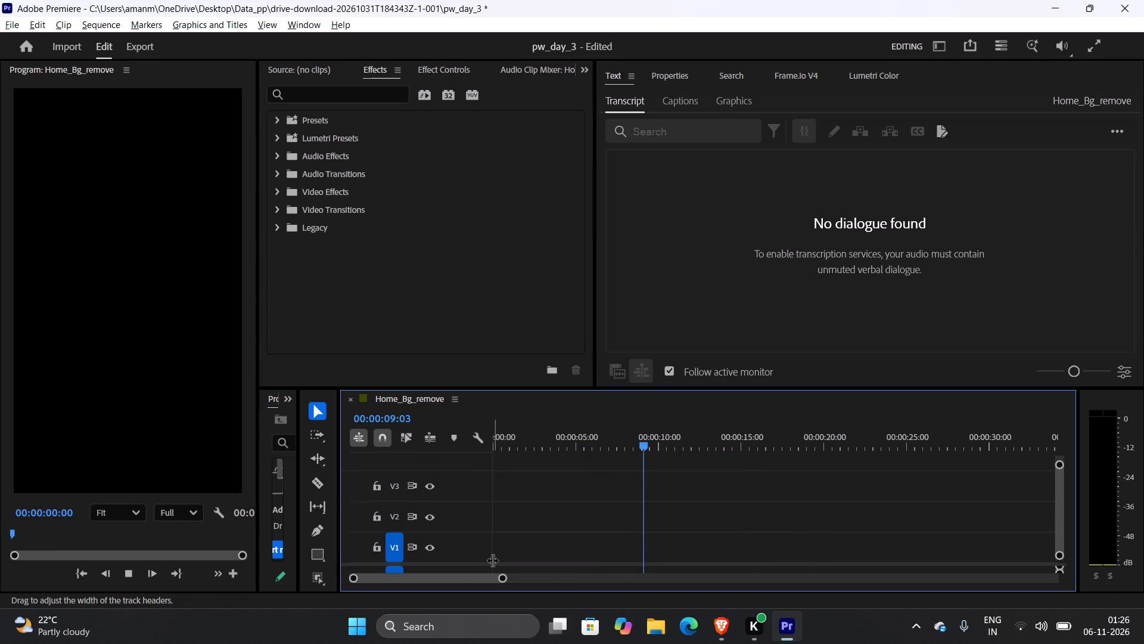
Stop the playback and return the Home_Bg_remove timeline's playhead to 00:00:00:00.
click(130, 585)
click(130, 575)
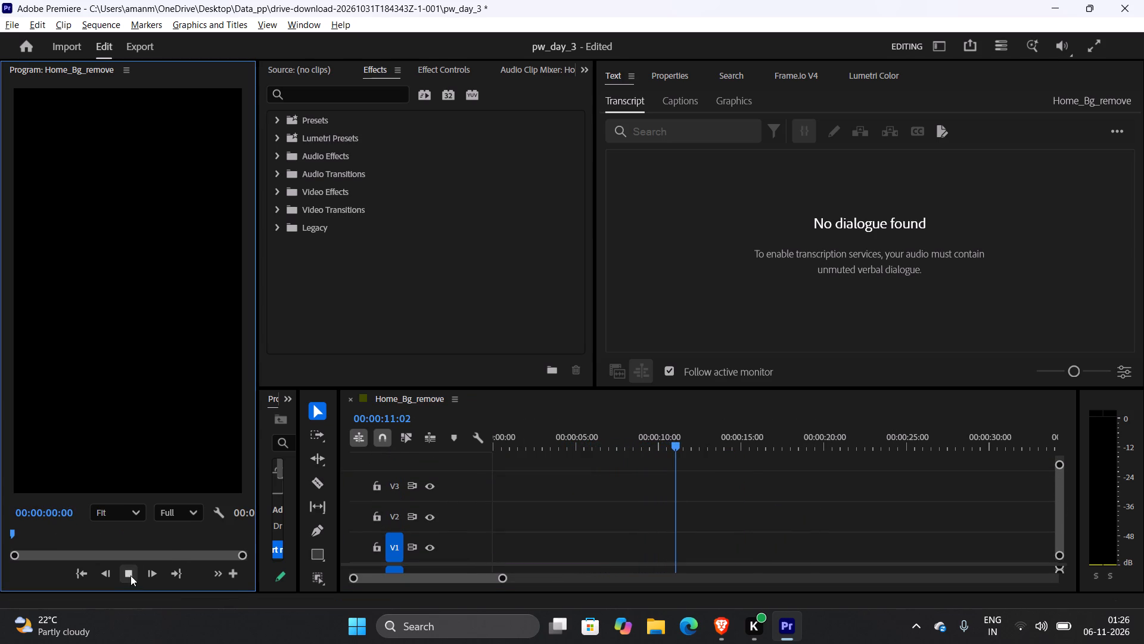
drag(61, 559, 0, 563)
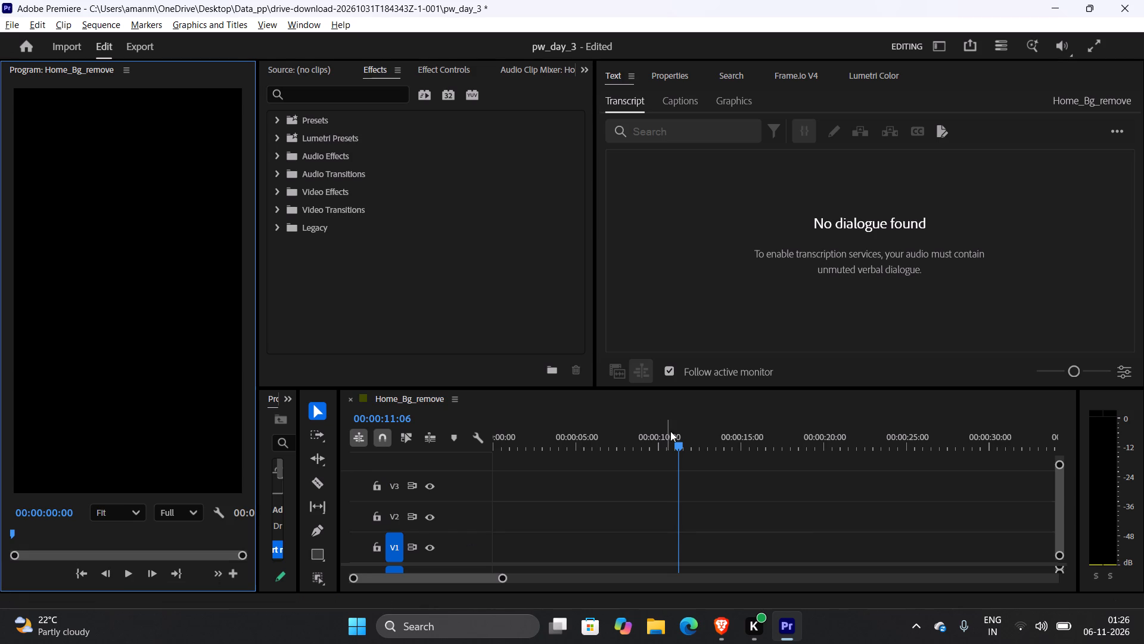
drag(678, 441, 369, 475)
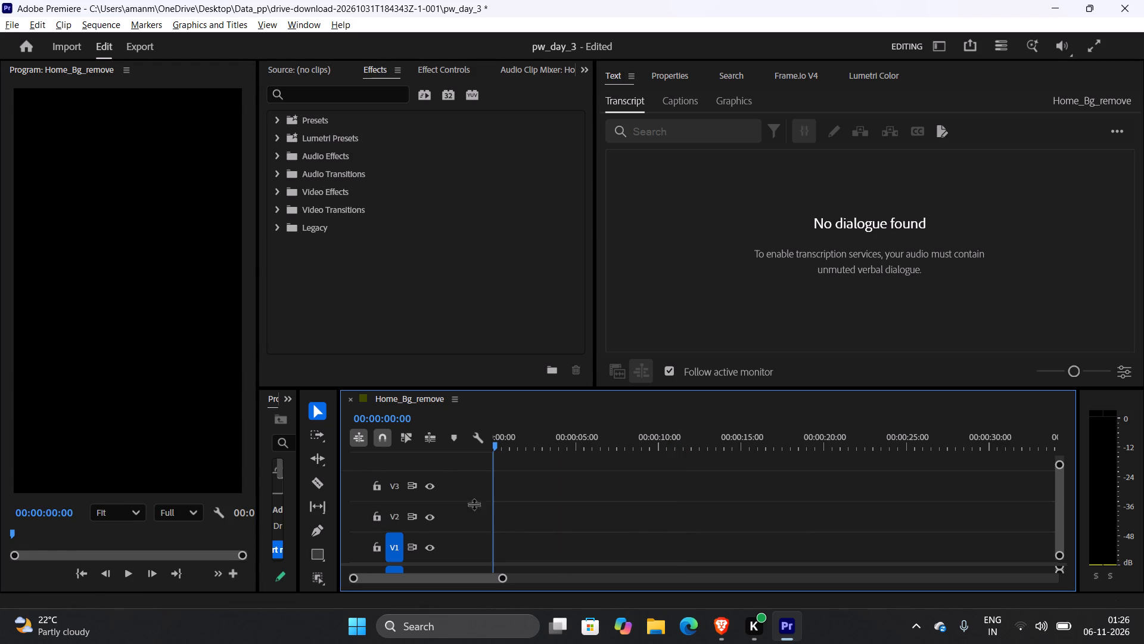
Check the tutorial video in the browser briefly, and reset Premiere's Editing workspace to its saved layout.
key(alt+Tab)
click(496, 442)
click(496, 442)
key(alt+Tab)
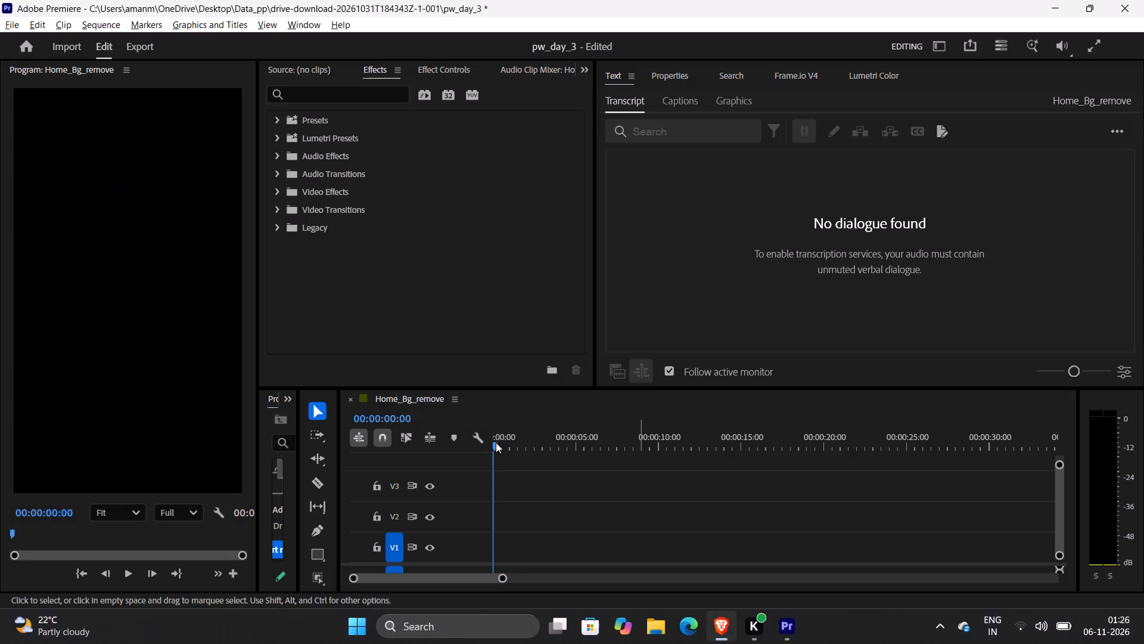
drag(313, 17, 312, 23)
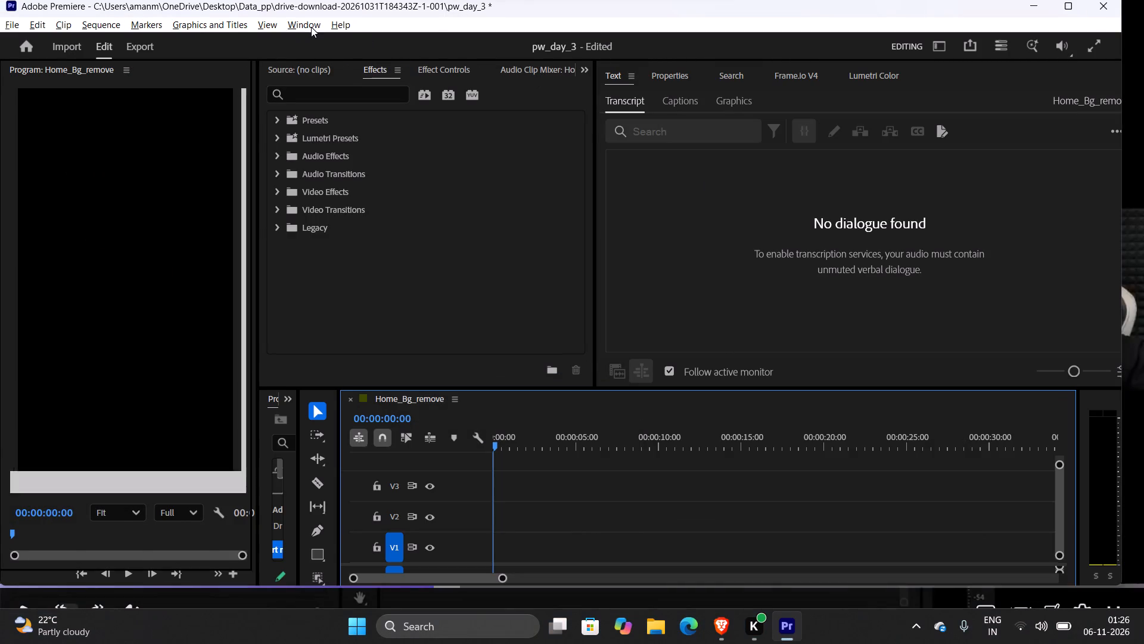
click(301, 27)
click(366, 33)
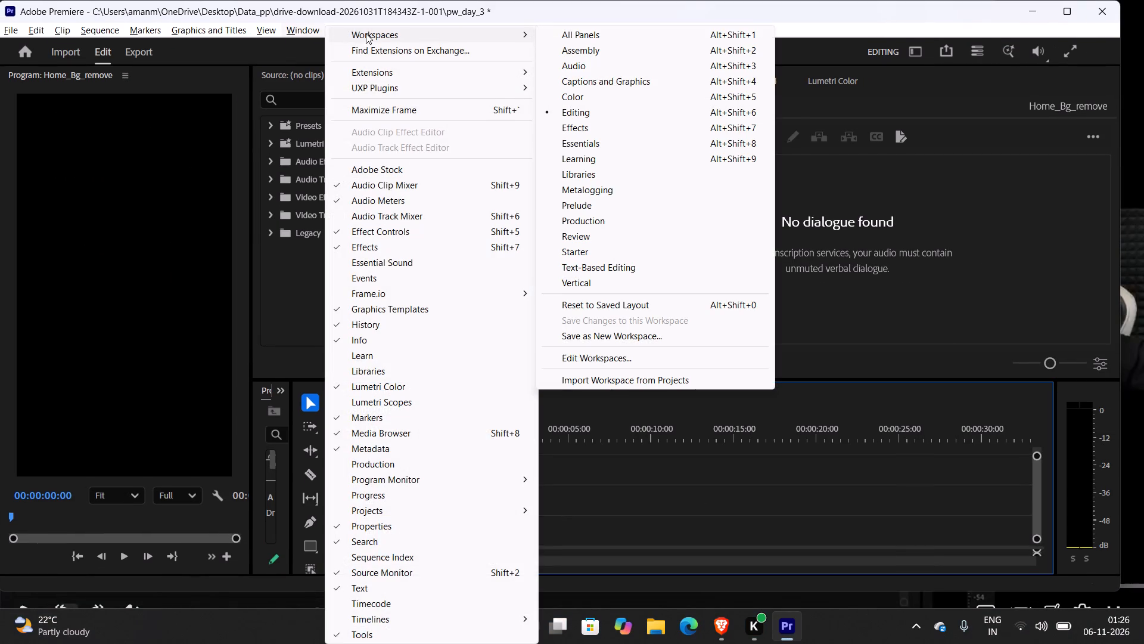
click(619, 300)
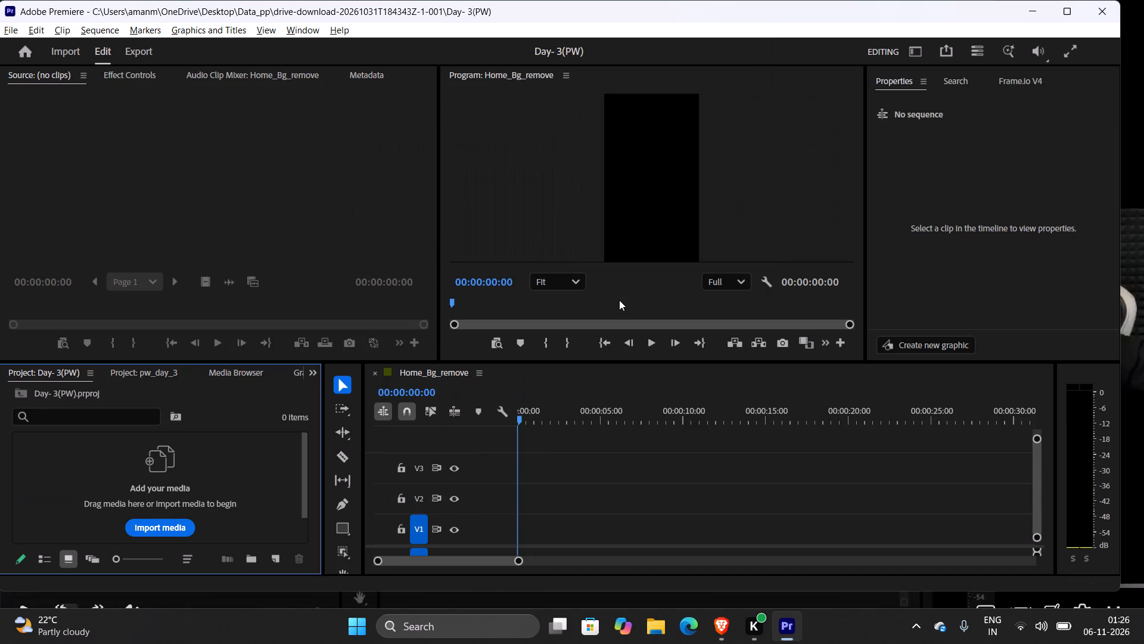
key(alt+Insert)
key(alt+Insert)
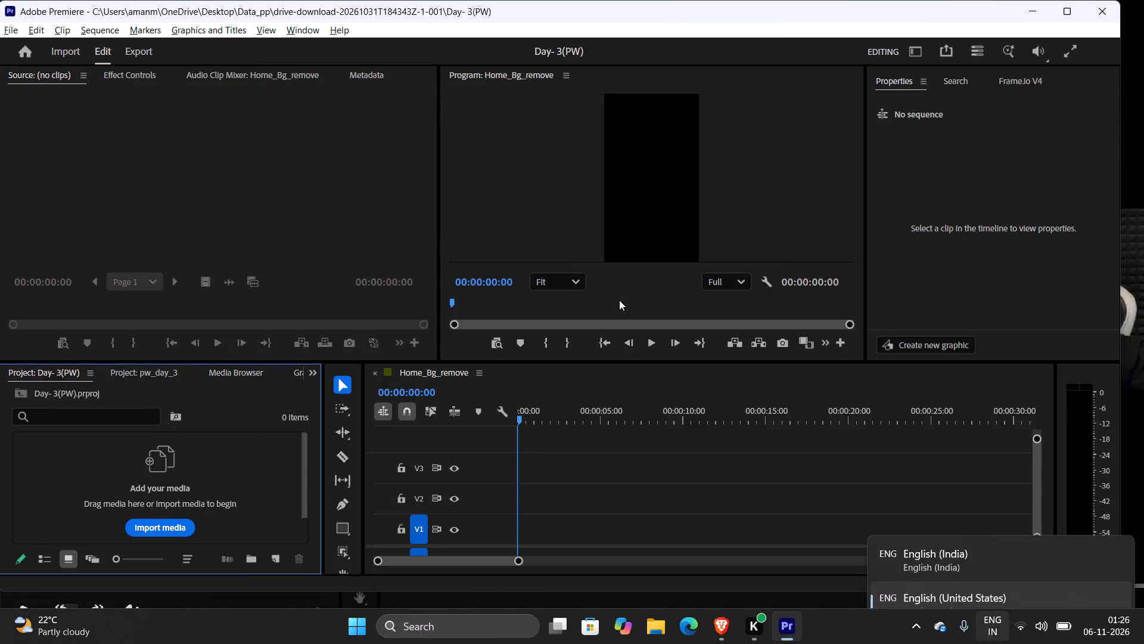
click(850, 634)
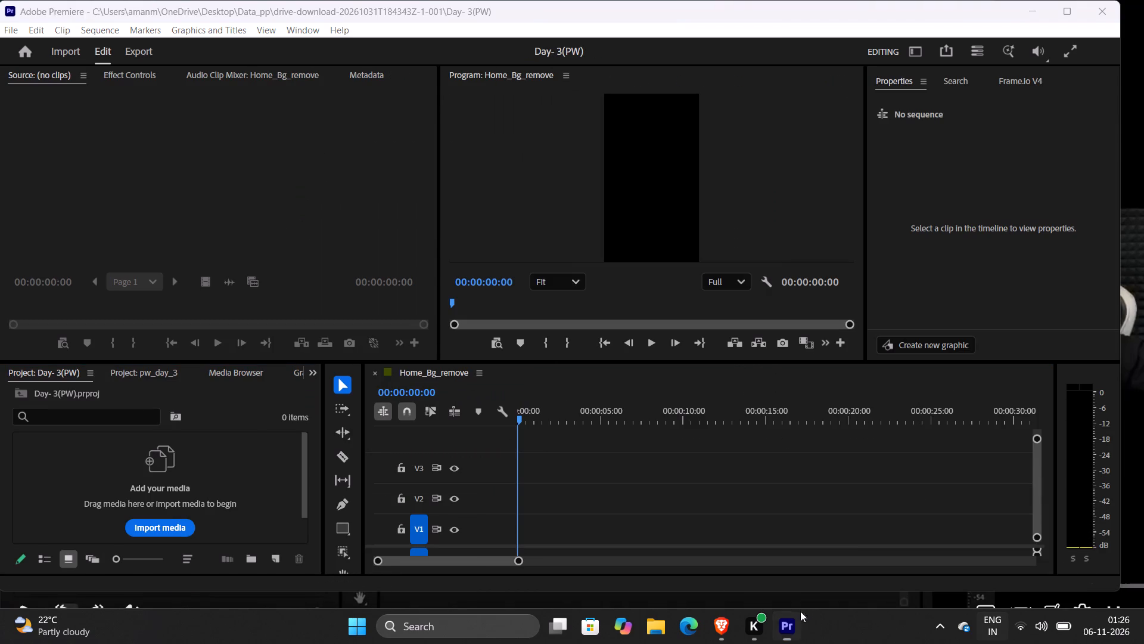
Import the Bee_bg_remove image from the Desktop's Data_of_pw_pp folder into Day- 3(PW) and open it in the Source monitor.
click(148, 525)
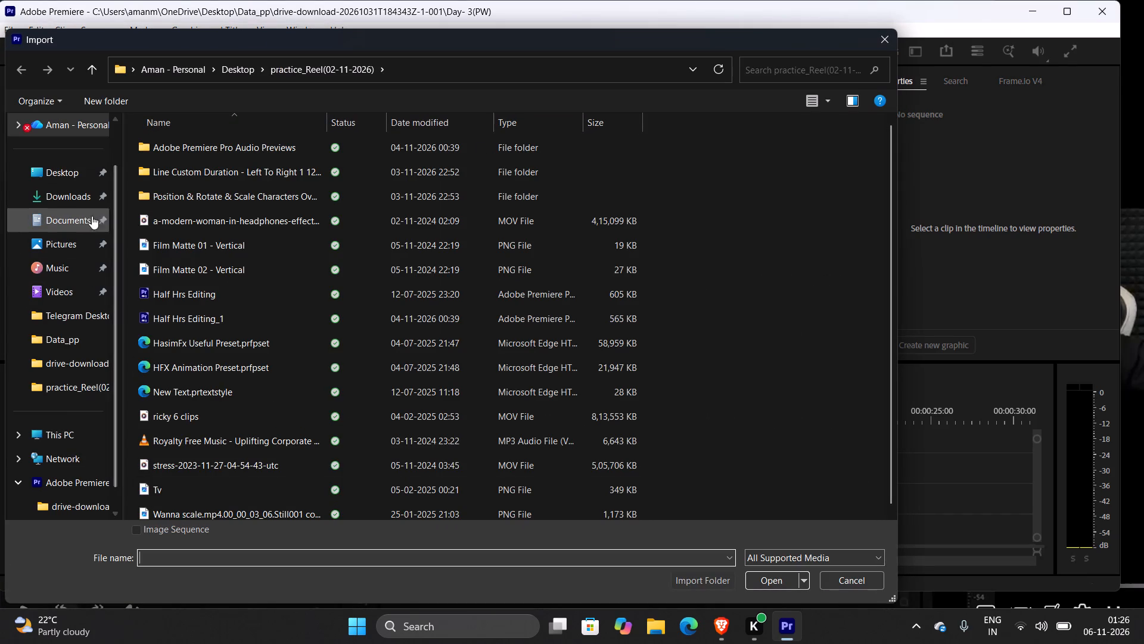
click(97, 185)
click(97, 176)
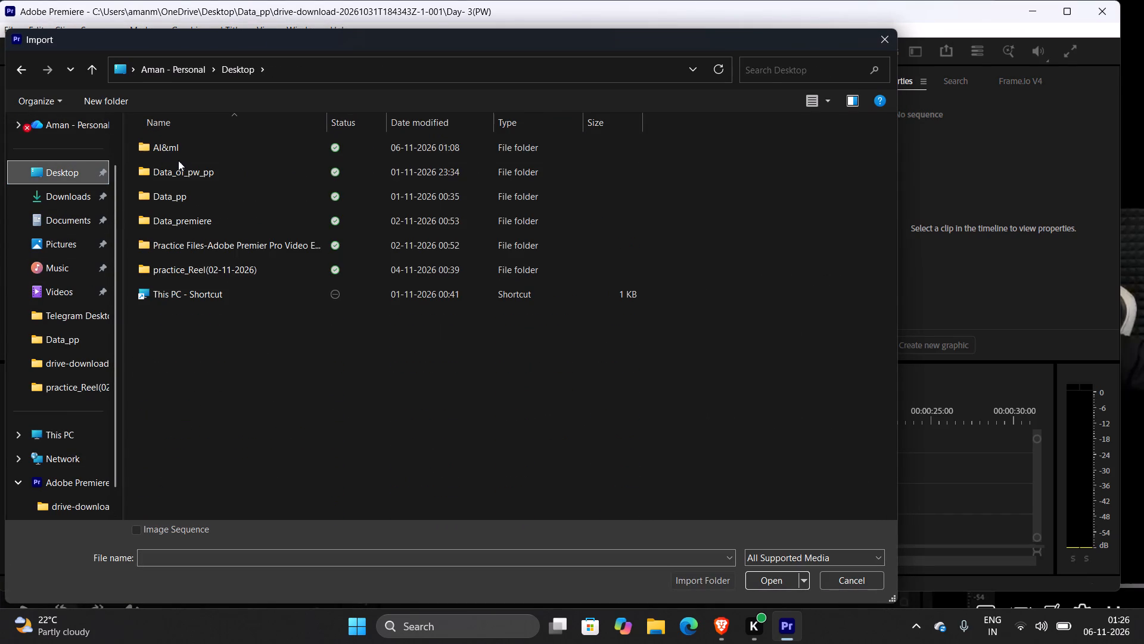
double_click(210, 179)
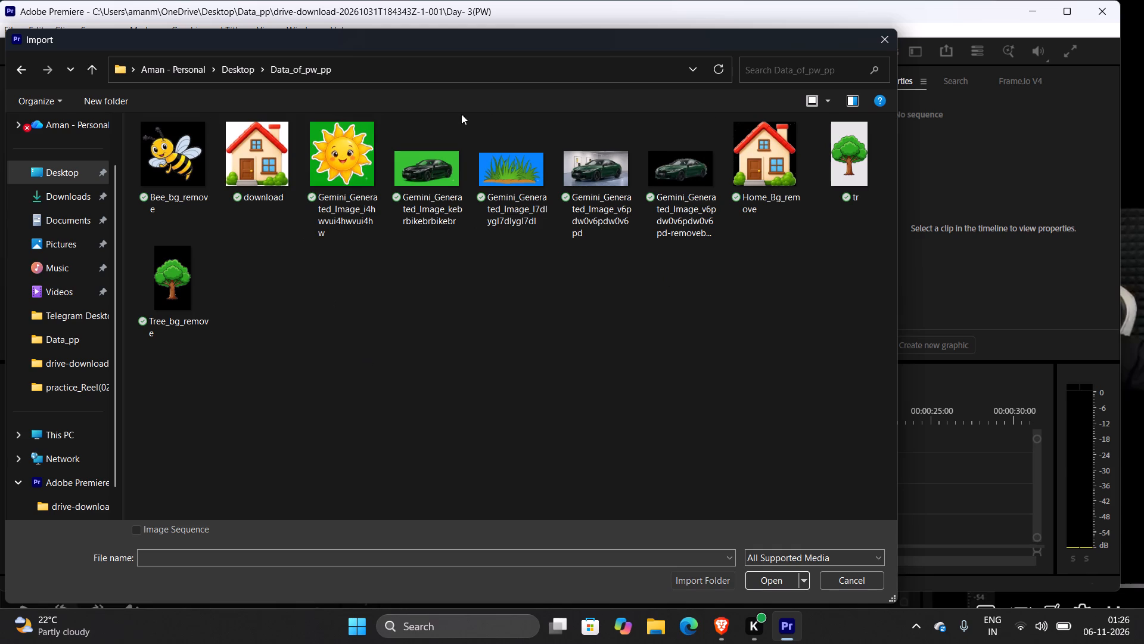
click(175, 141)
click(764, 571)
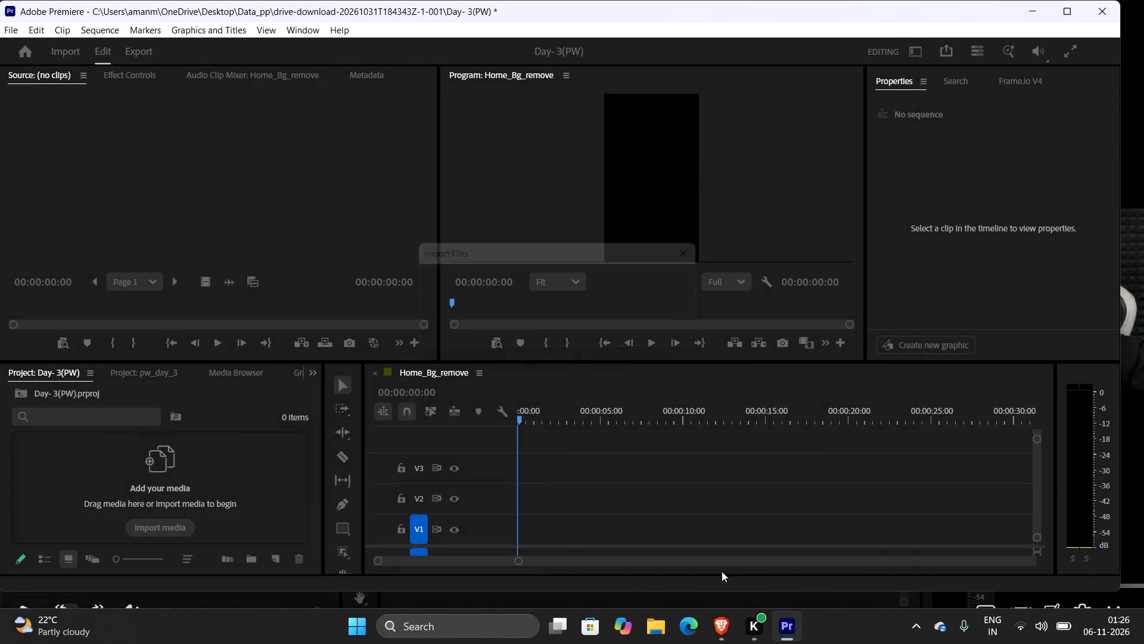
double_click(94, 486)
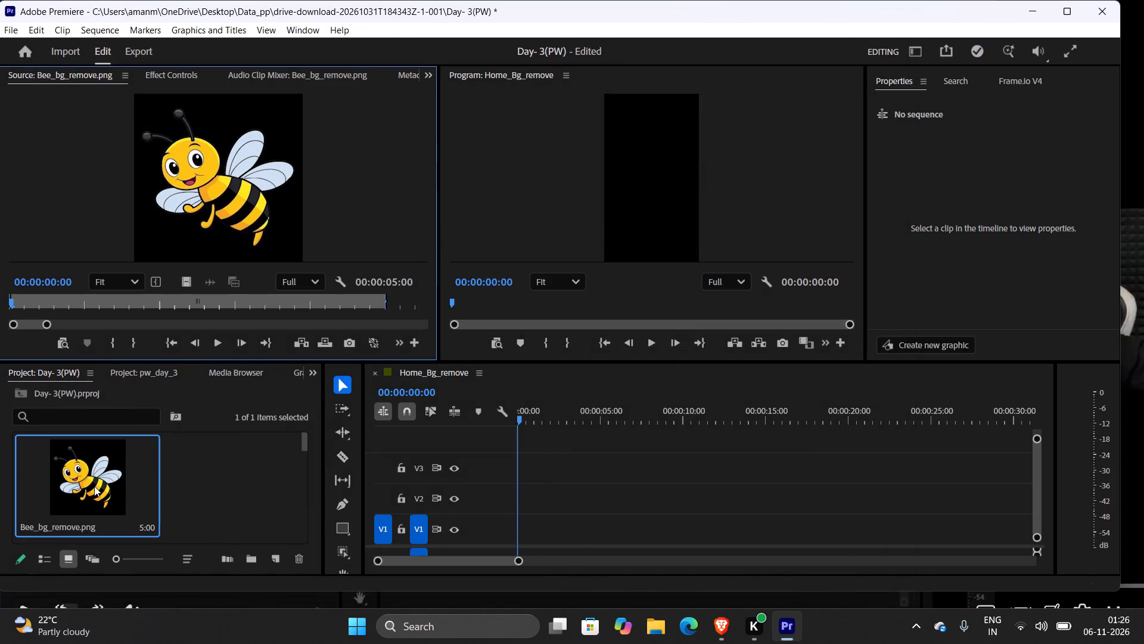
Switch to the browser and resume the tutorial video to examine how the bee image is used.
key(alt+Tab)
click(524, 438)
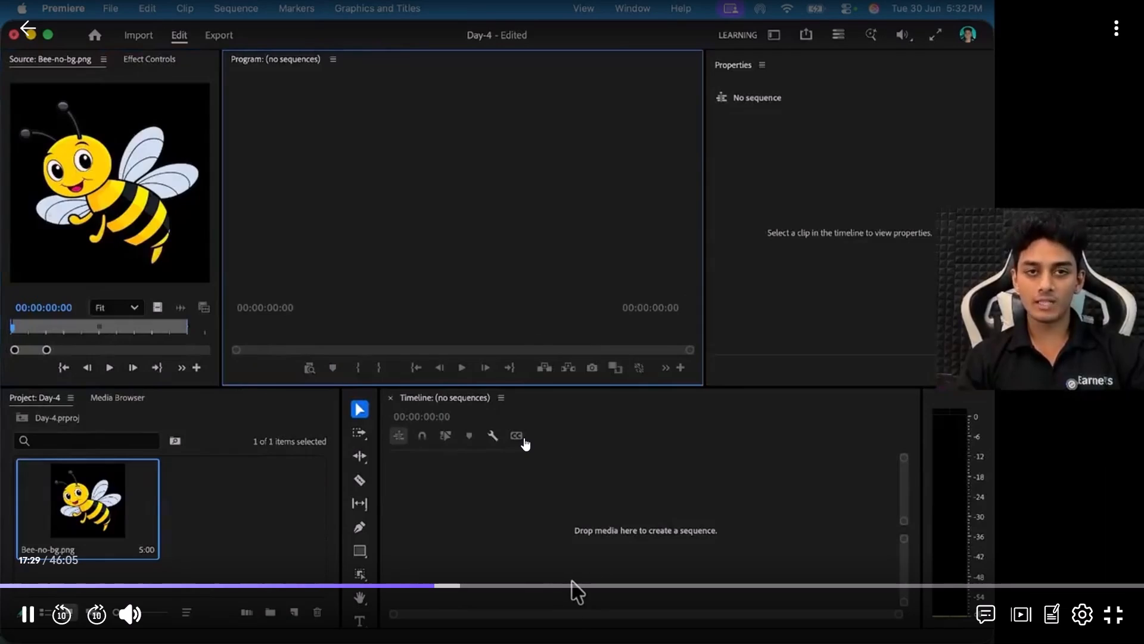
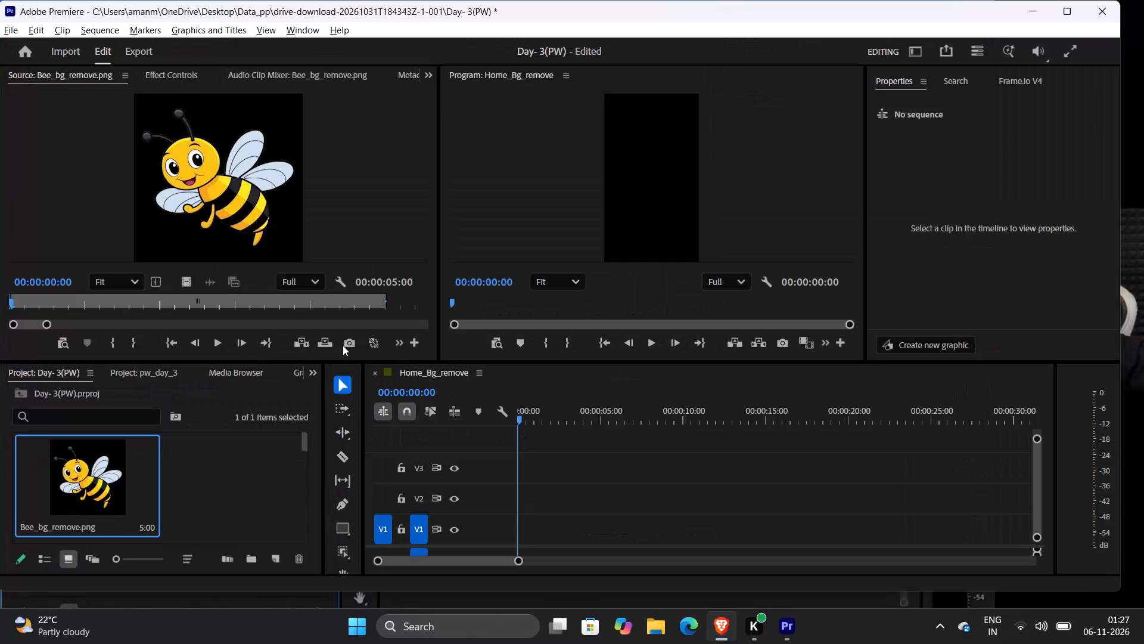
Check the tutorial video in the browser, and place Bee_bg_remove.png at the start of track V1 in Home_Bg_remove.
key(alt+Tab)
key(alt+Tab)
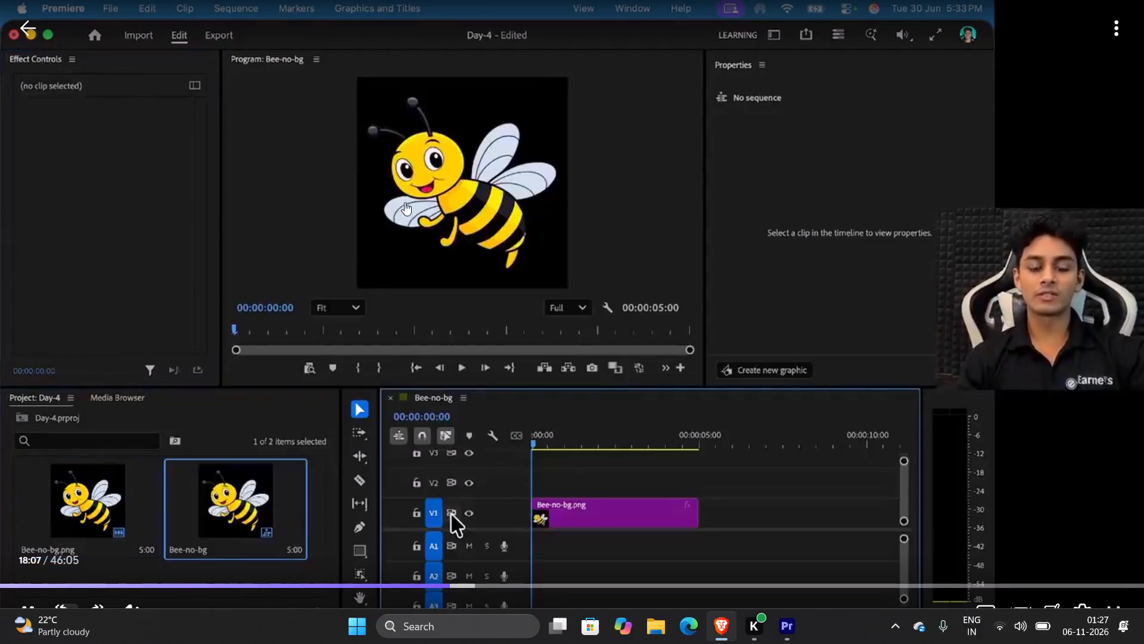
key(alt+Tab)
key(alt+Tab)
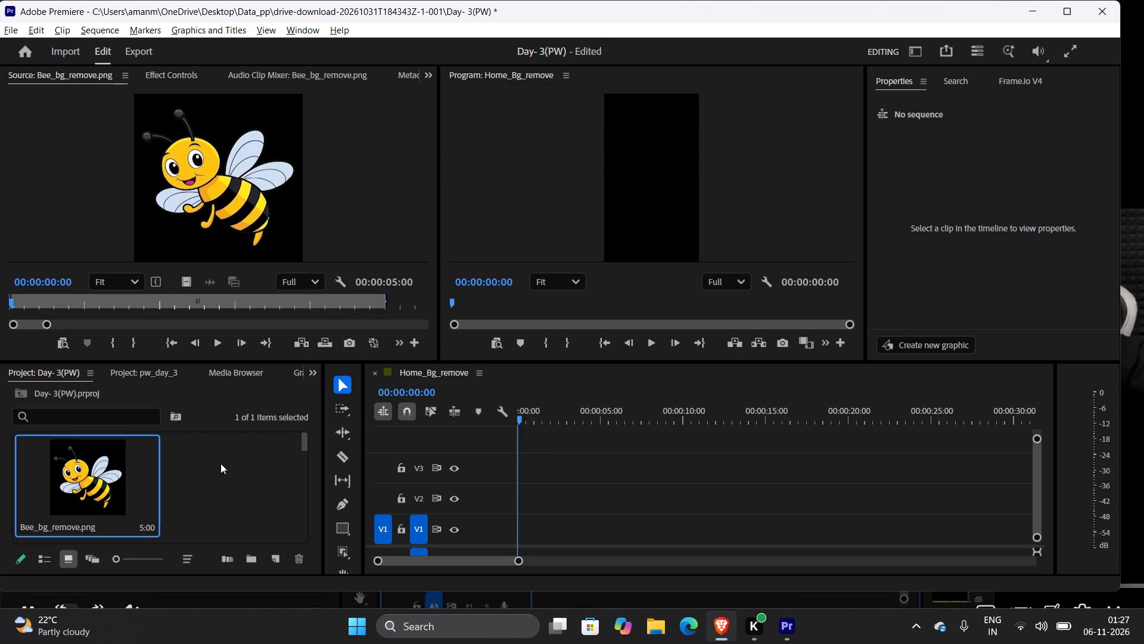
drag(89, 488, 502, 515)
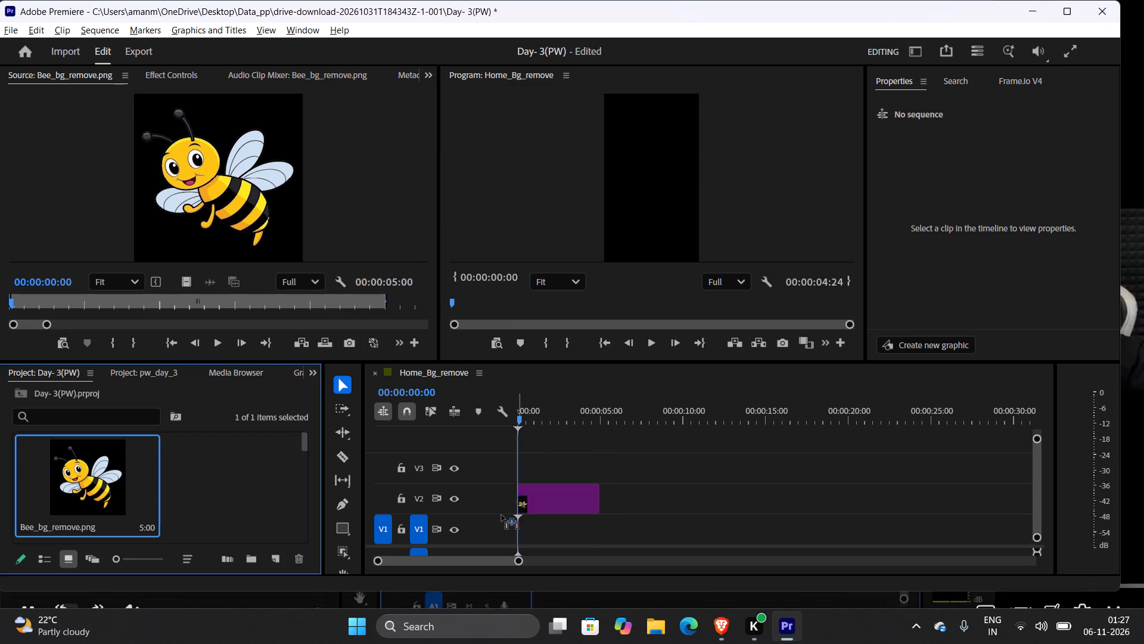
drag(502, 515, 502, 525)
Compare with the tutorial video, and widen the Program monitor by narrowing the Source monitor's panel group.
key(alt+Tab)
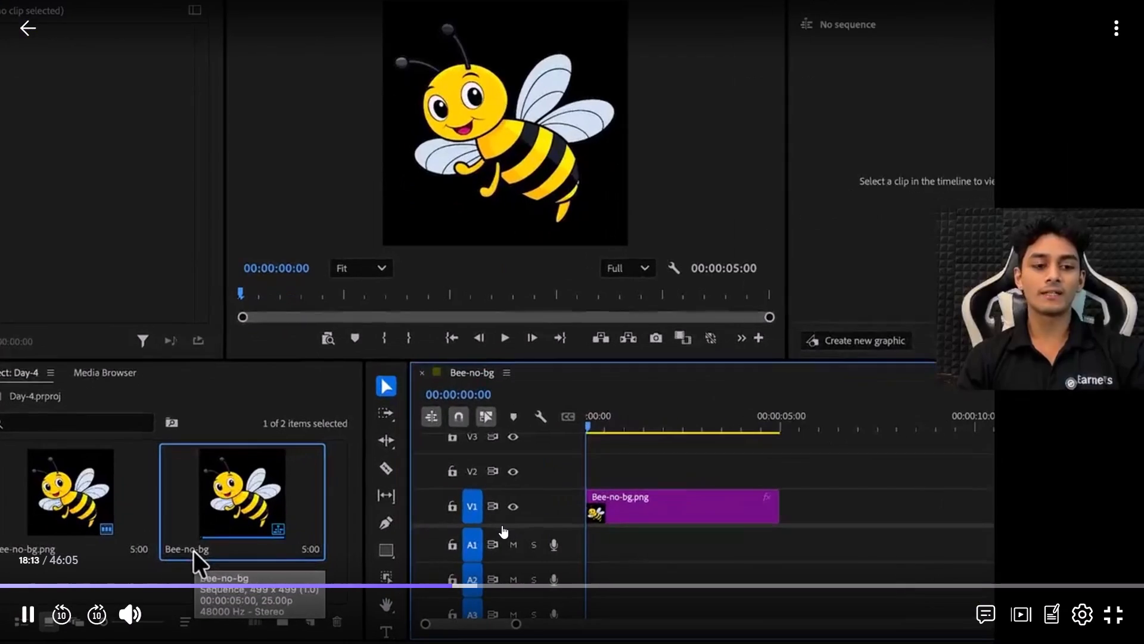
key(alt+Tab)
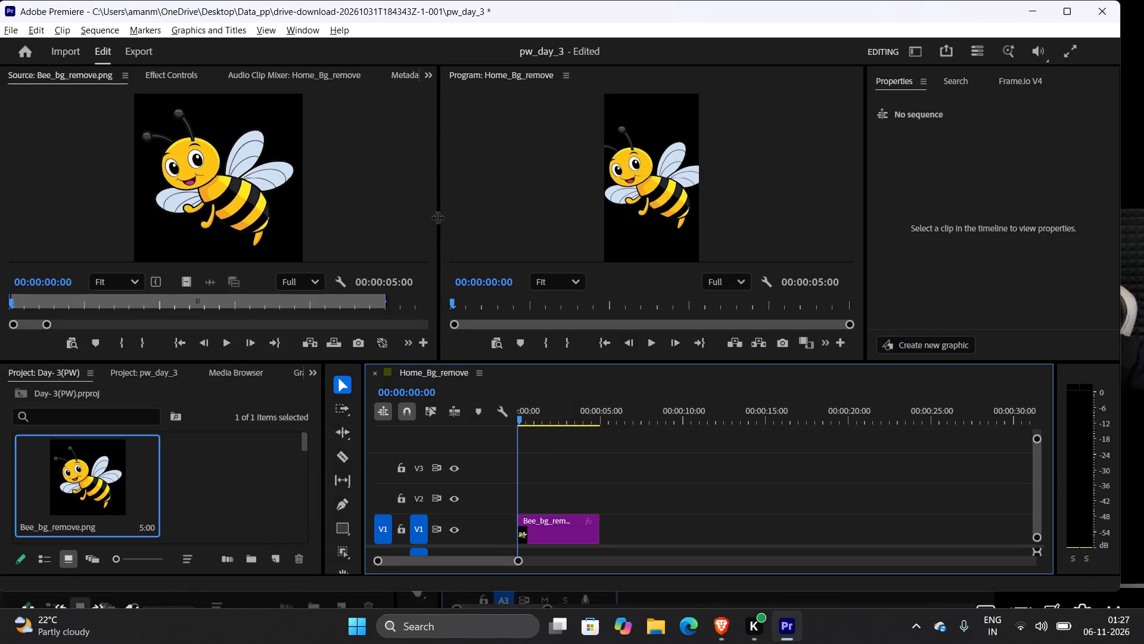
drag(437, 217, 346, 230)
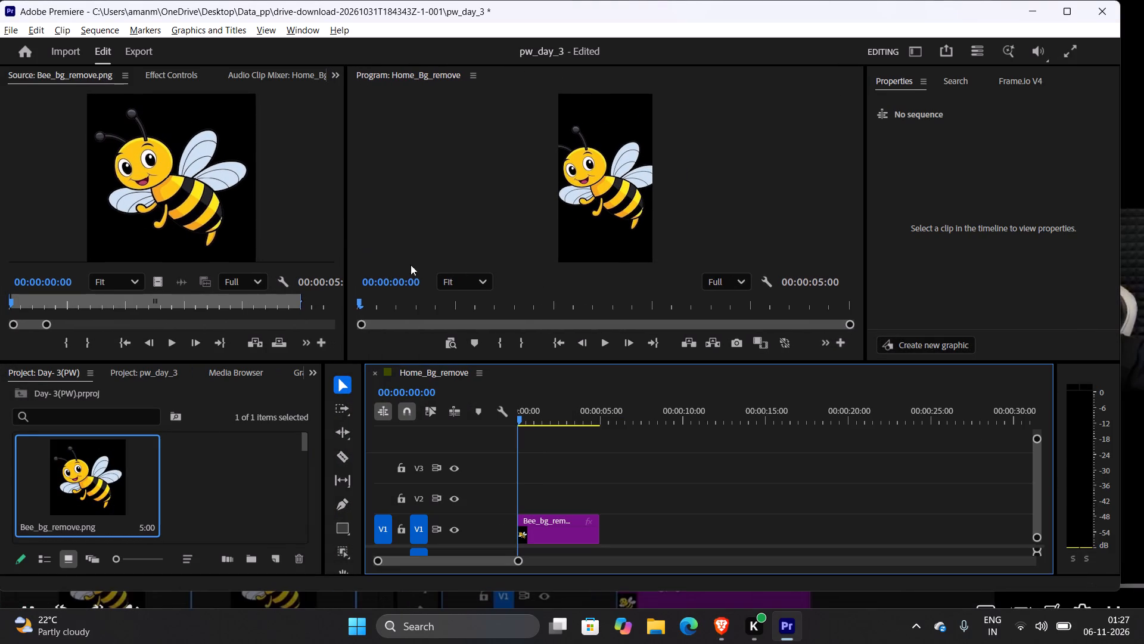
Check the tutorial's layout again and close the Source monitor panel.
key(alt+Tab)
key(alt+Tab)
right_click(129, 133)
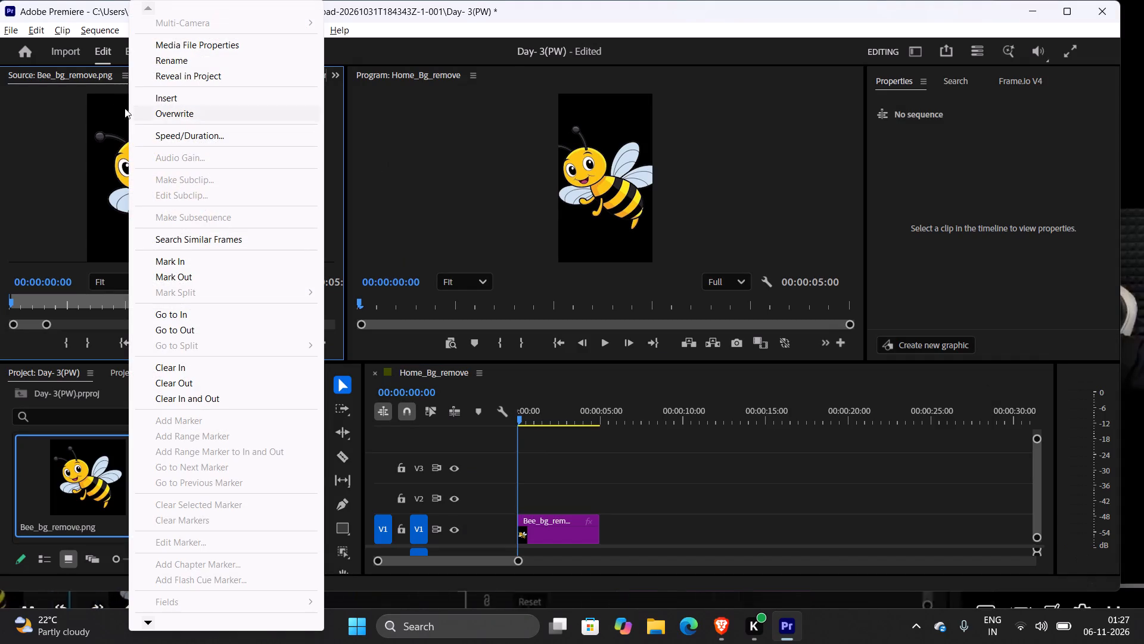
click(116, 77)
click(126, 73)
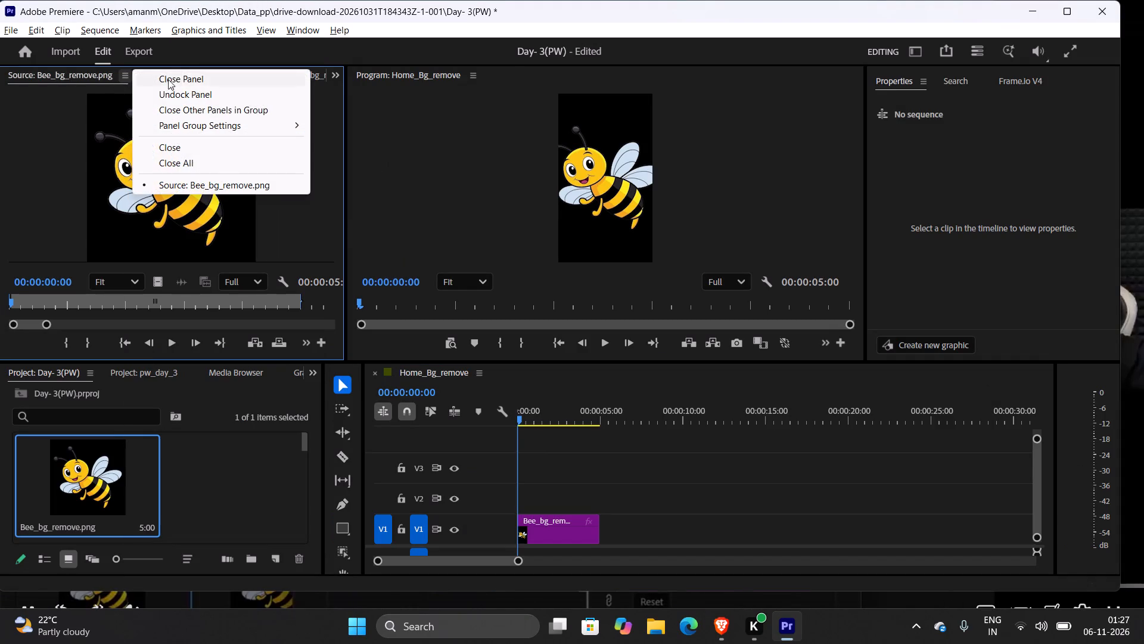
click(179, 82)
Rewind the tutorial video to recheck the bee sequence setup, and maximize the Premiere window.
key(alt+Tab)
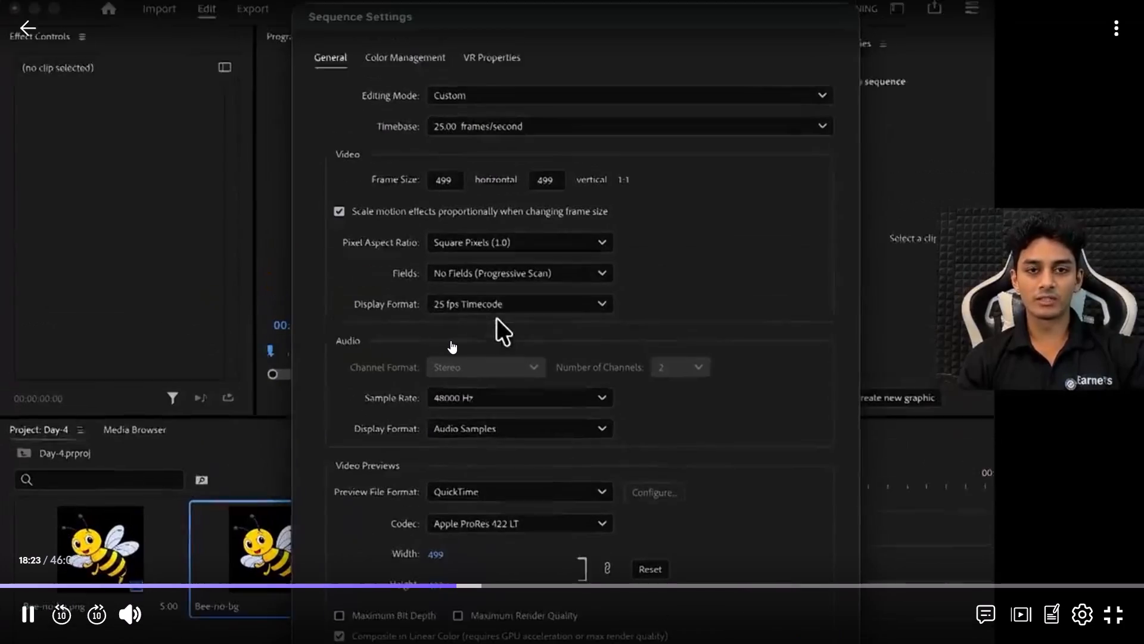
key(Left)
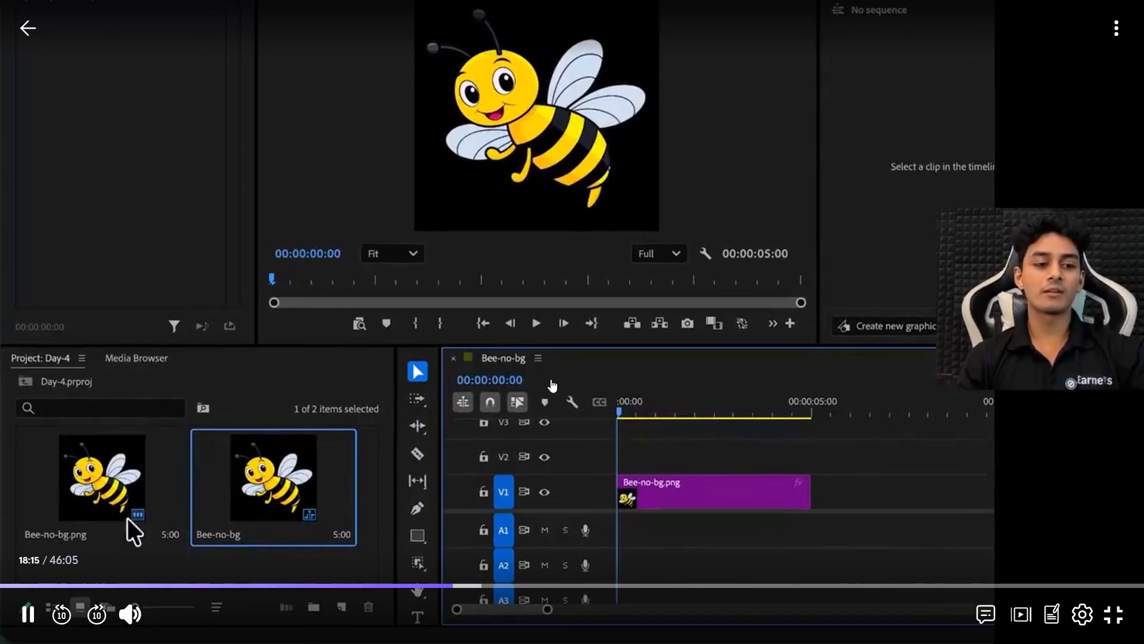
key(alt+Tab)
drag(66, 488, 268, 488)
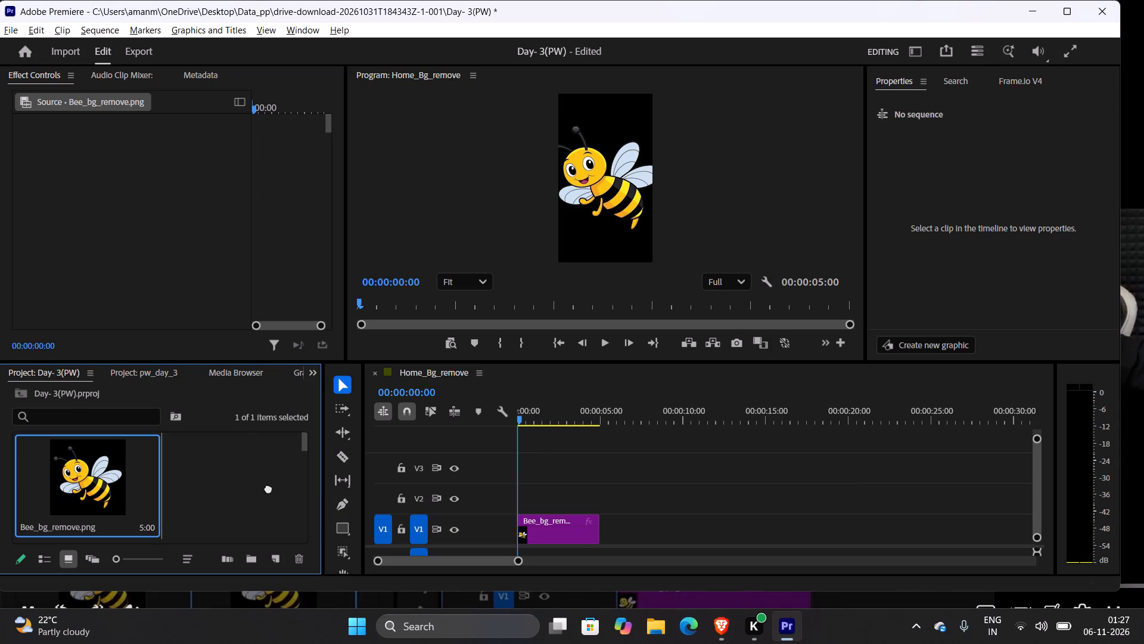
drag(268, 488, 173, 491)
click(1067, 17)
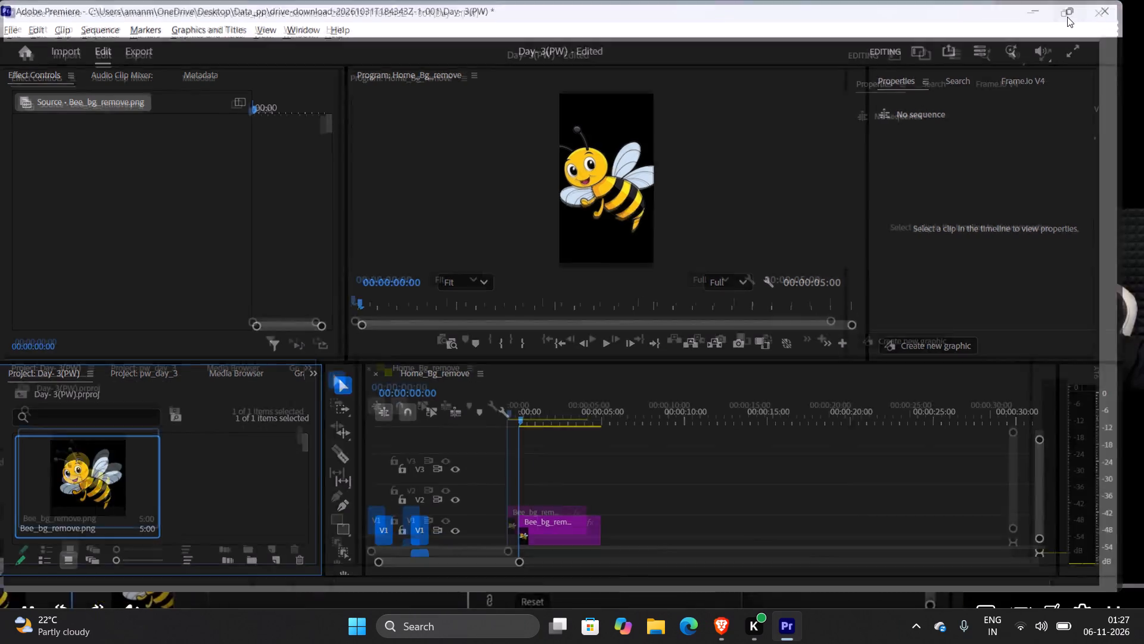
click(135, 519)
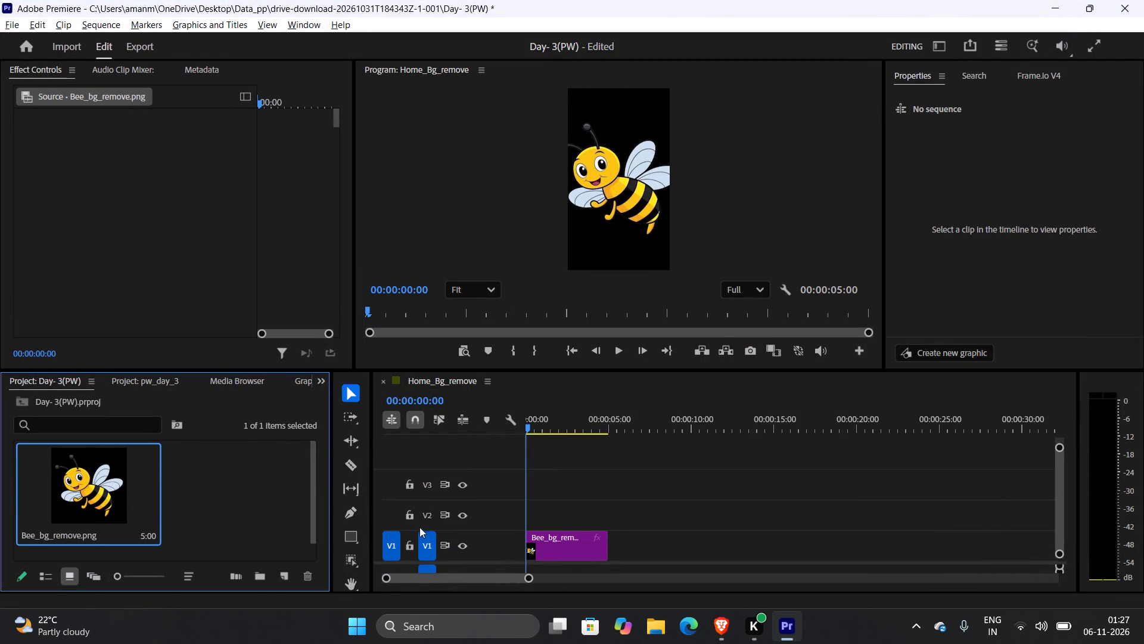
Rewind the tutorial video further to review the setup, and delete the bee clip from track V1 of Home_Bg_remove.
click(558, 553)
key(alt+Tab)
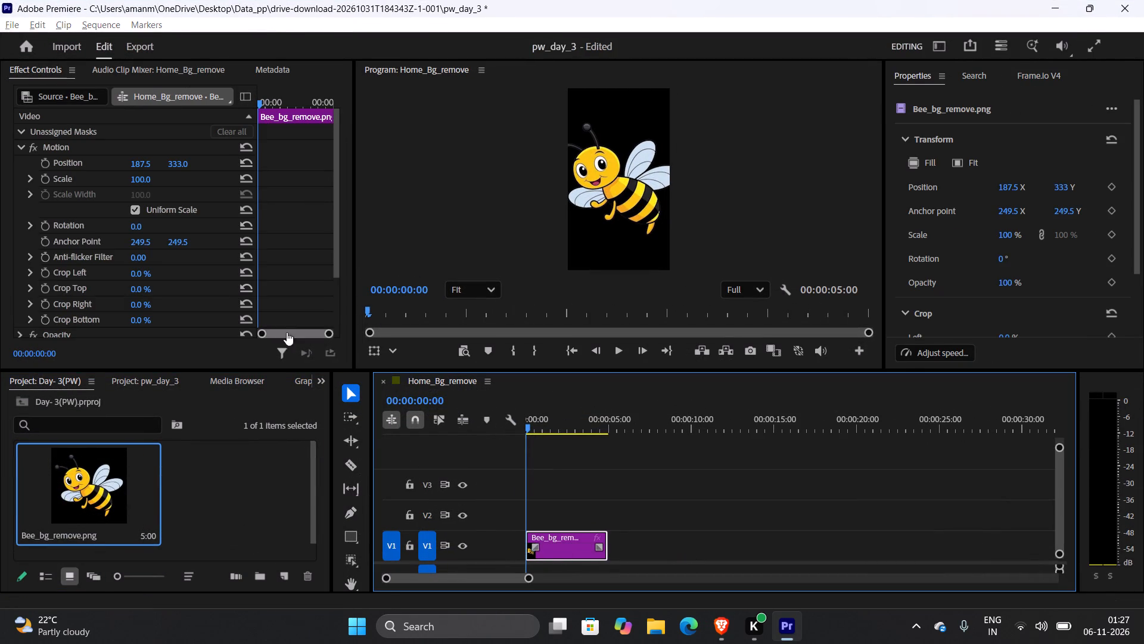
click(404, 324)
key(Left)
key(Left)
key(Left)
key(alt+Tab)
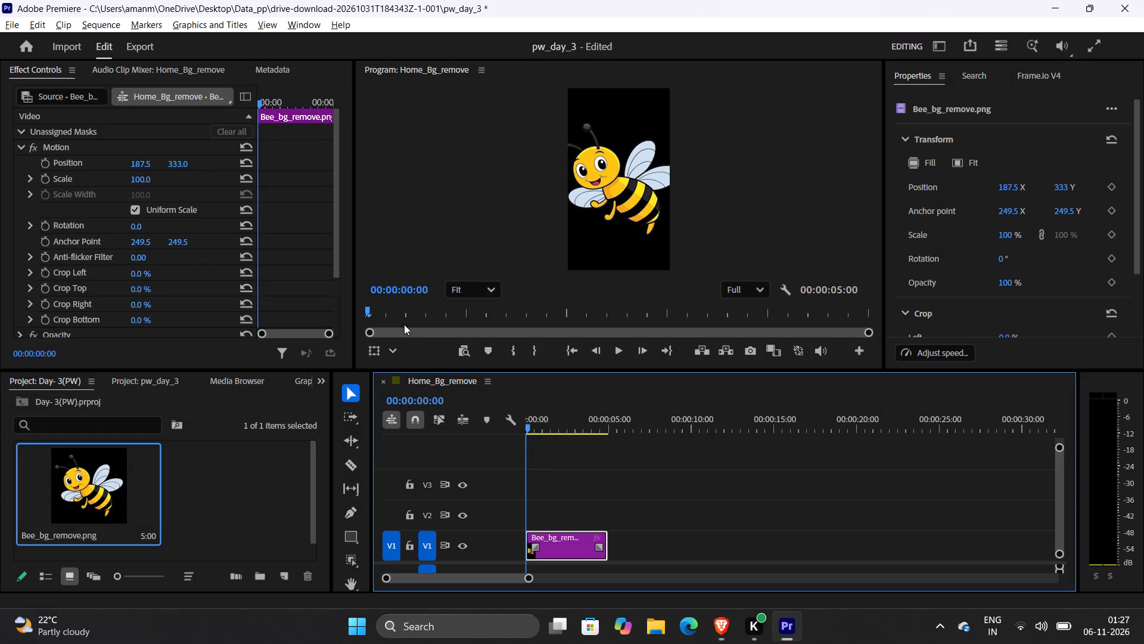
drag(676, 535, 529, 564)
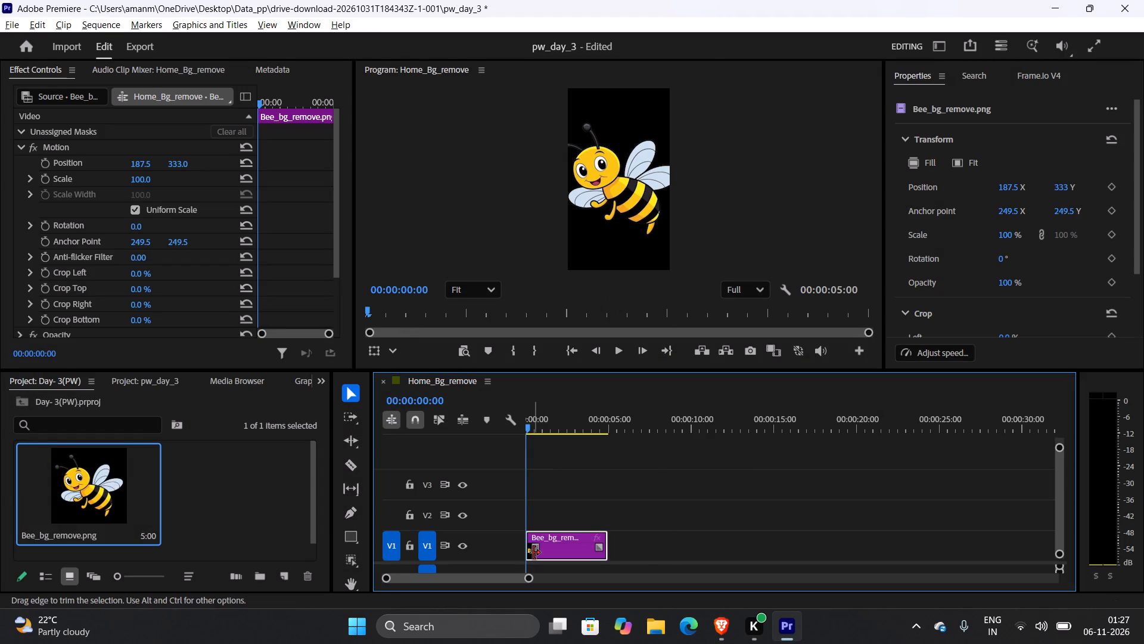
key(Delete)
Place Bee_bg_remove.png from the Day- 3(PW) project at the start of track V1 in Home_Bg_remove.
drag(73, 484, 235, 491)
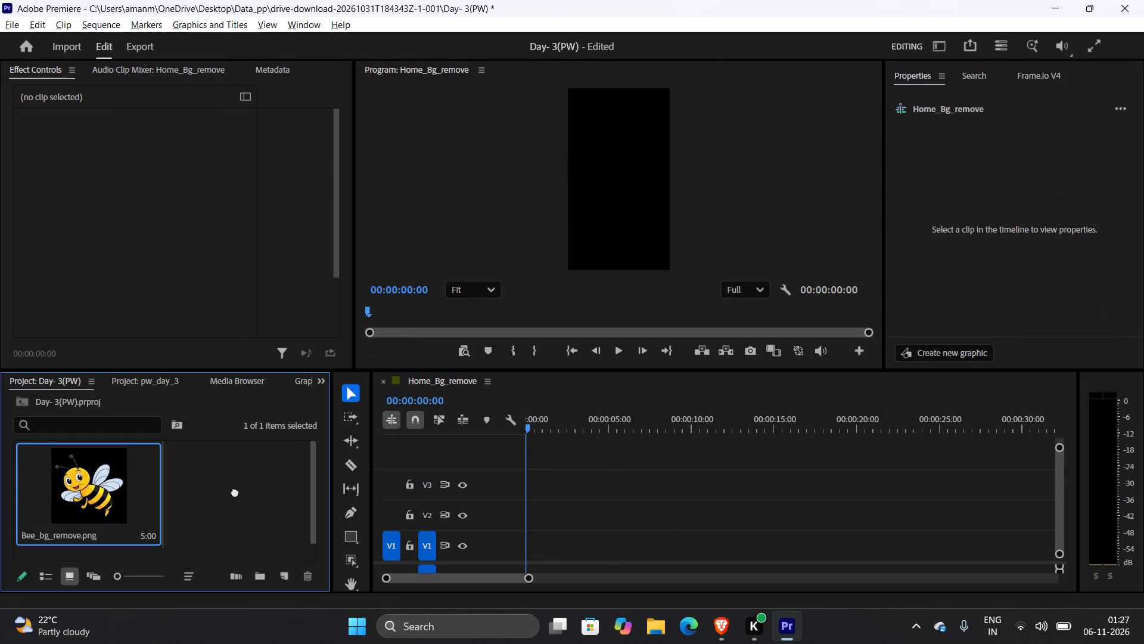
drag(235, 491, 485, 546)
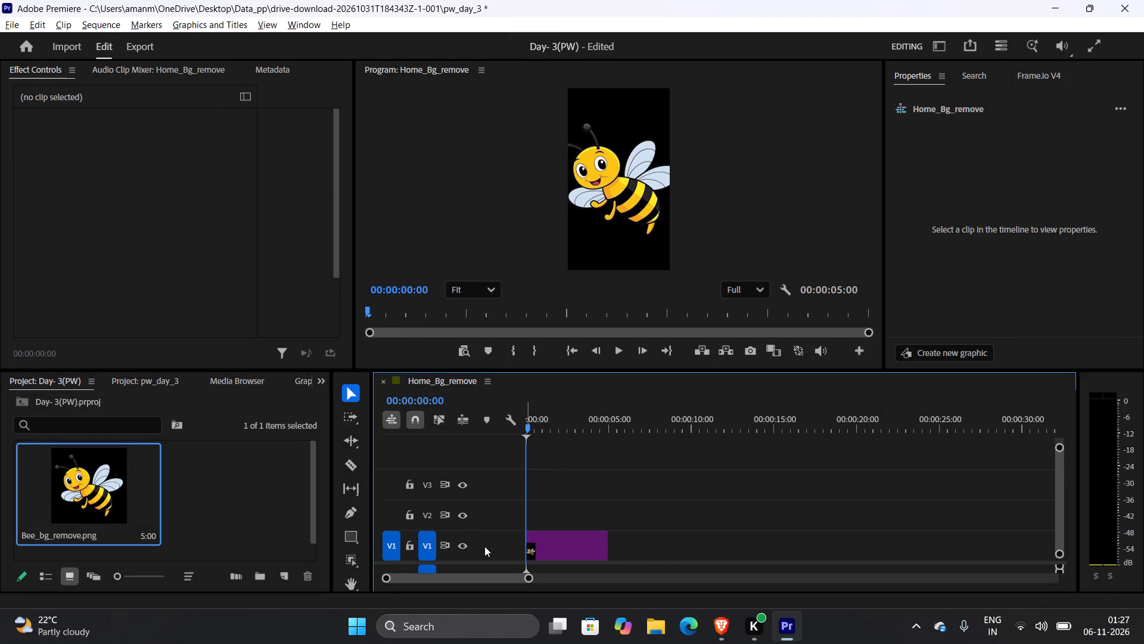
scroll(191, 515, down, 2)
scroll(191, 515, up, 1)
scroll(191, 515, down, 1)
scroll(191, 515, up, 1)
scroll(191, 519, down, 1)
scroll(191, 528, up, 4)
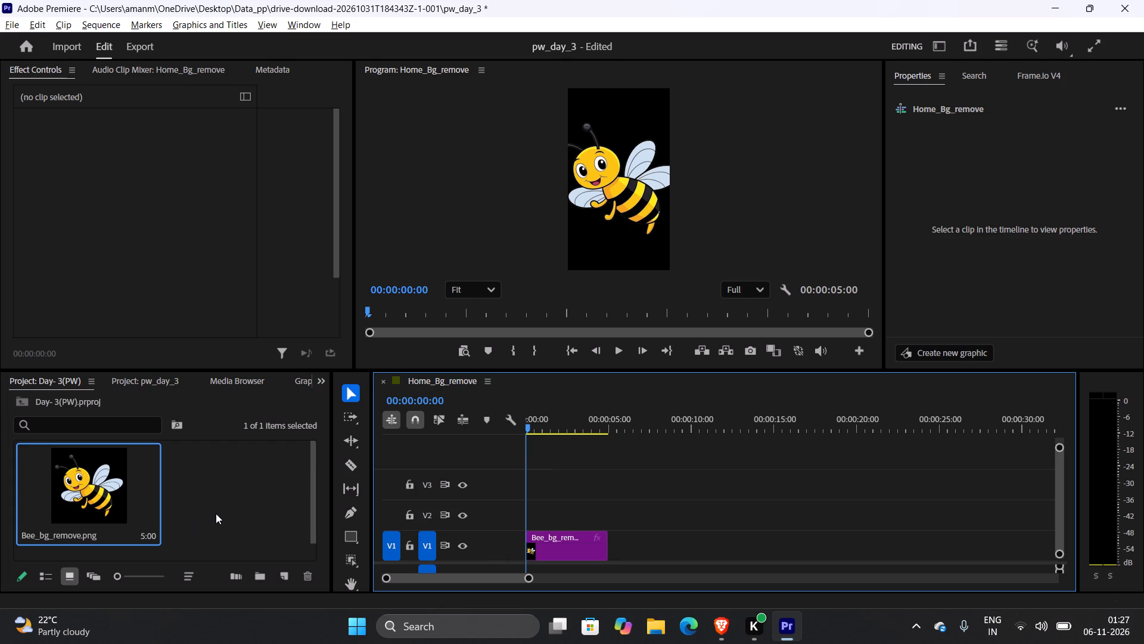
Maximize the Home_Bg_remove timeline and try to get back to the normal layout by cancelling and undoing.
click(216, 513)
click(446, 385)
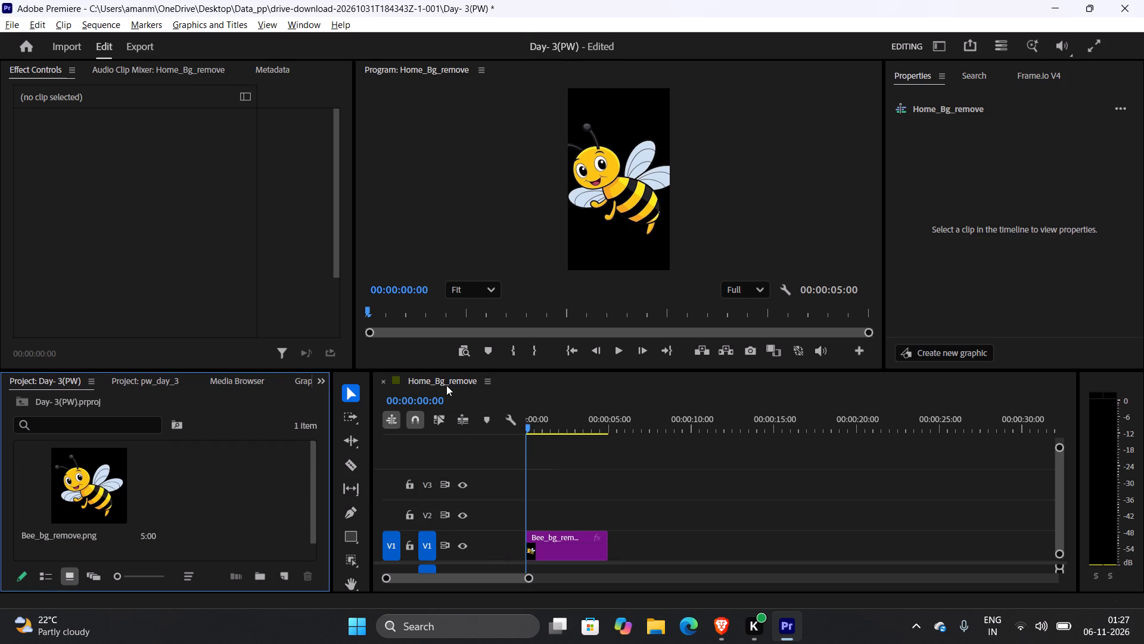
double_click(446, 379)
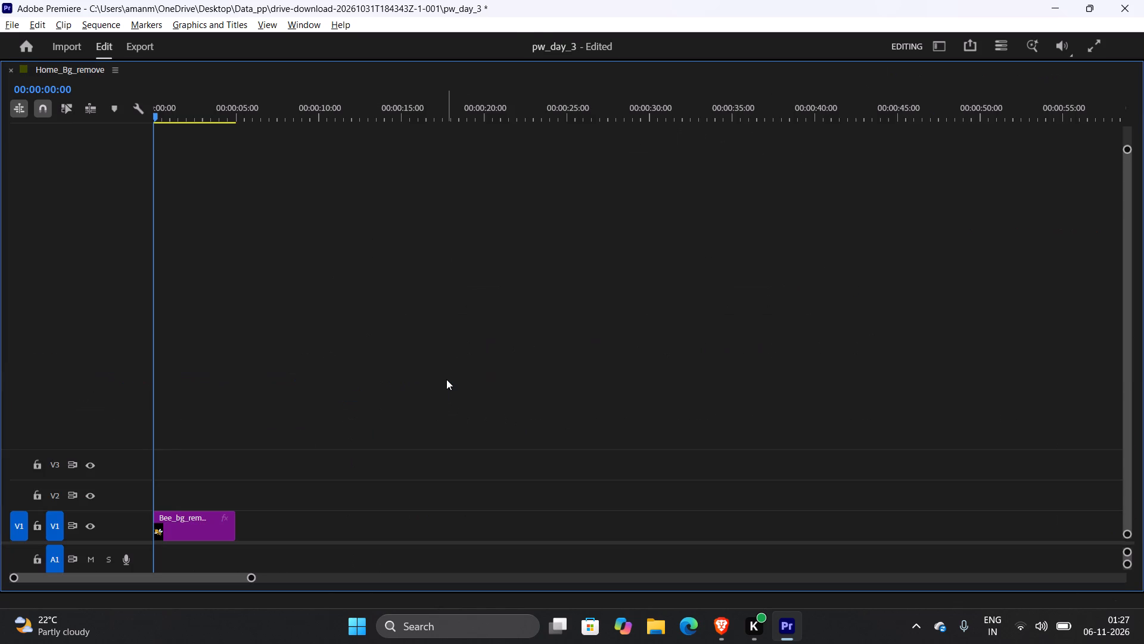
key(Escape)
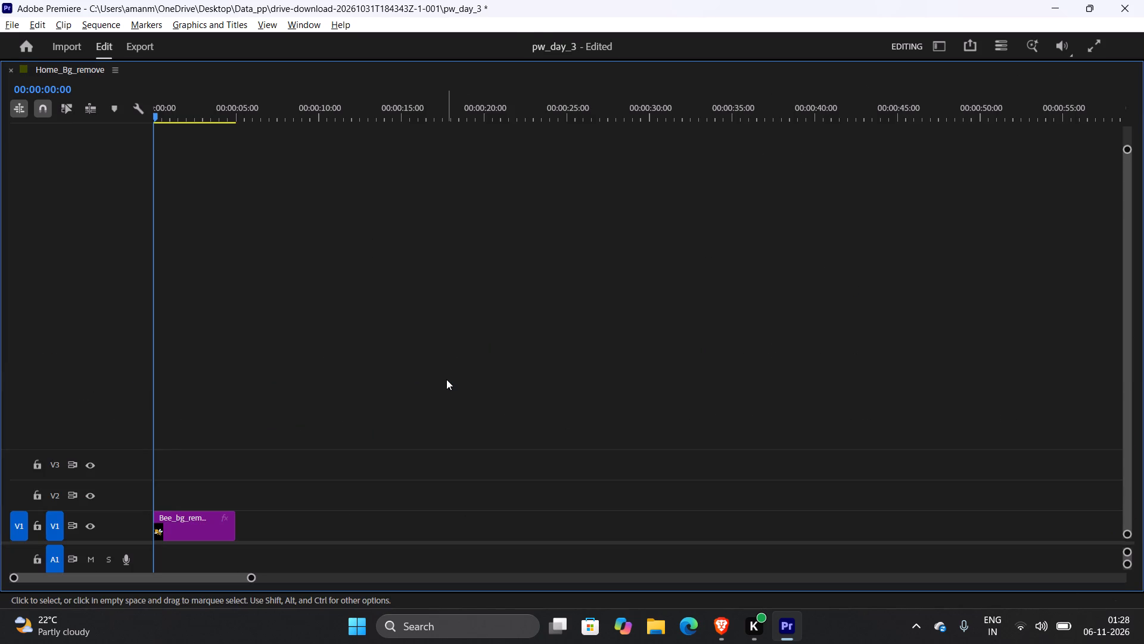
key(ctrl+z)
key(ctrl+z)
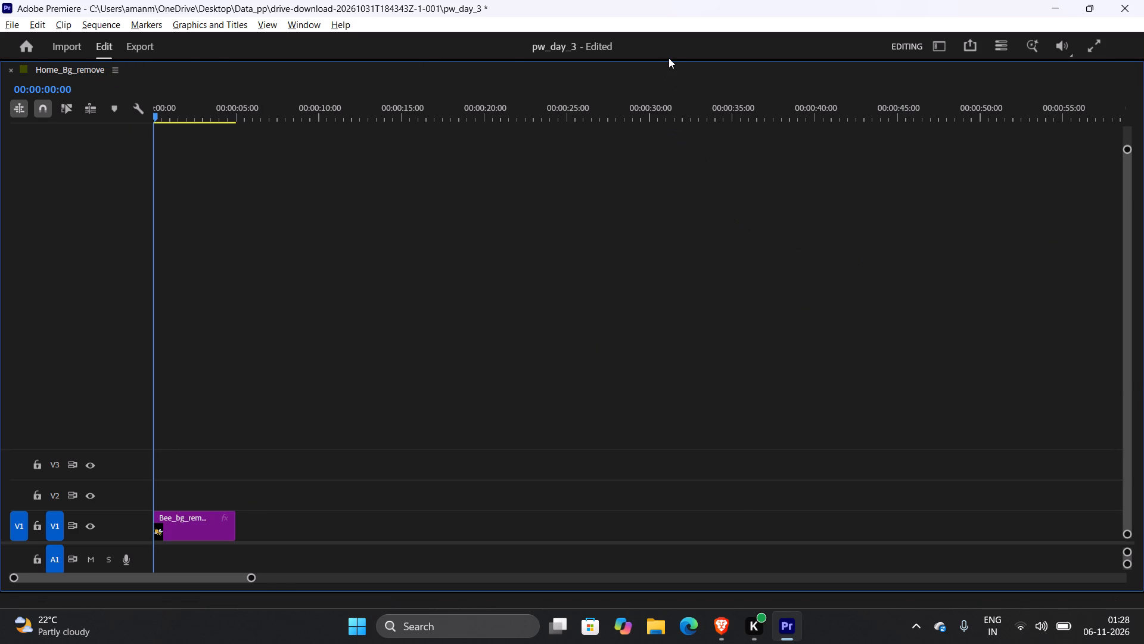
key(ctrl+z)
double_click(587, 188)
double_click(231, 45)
Close the maximized Home_Bg_remove timeline panel.
click(7, 41)
click(11, 72)
click(117, 77)
click(162, 78)
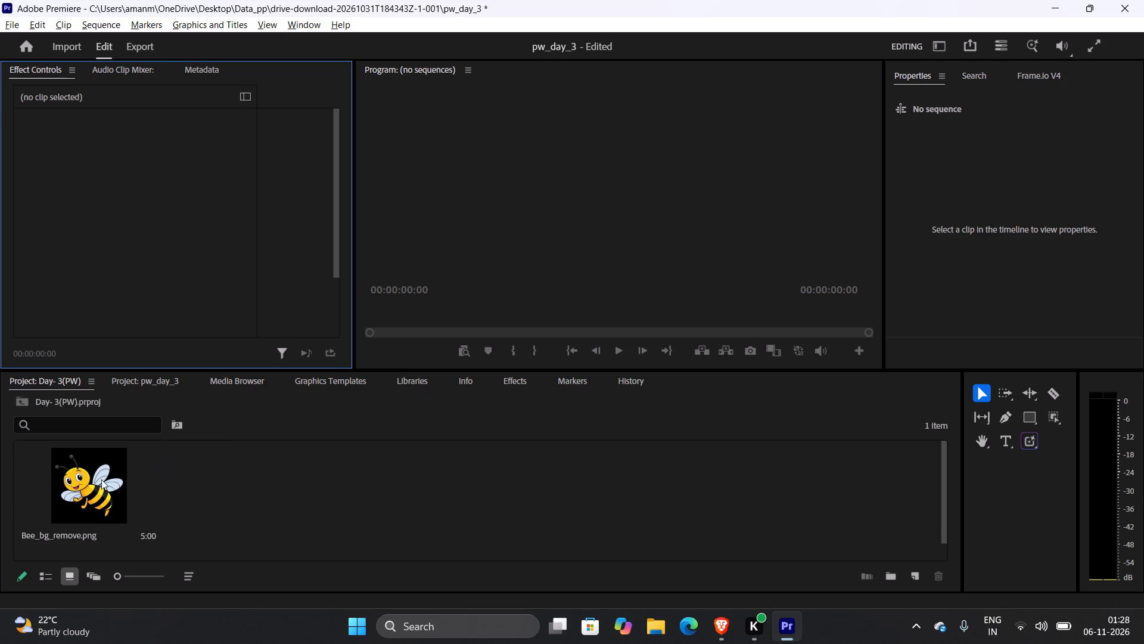
Reopen the Timeline panel in the workspace with no sequence loaded.
drag(97, 481, 416, 456)
right_click(709, 470)
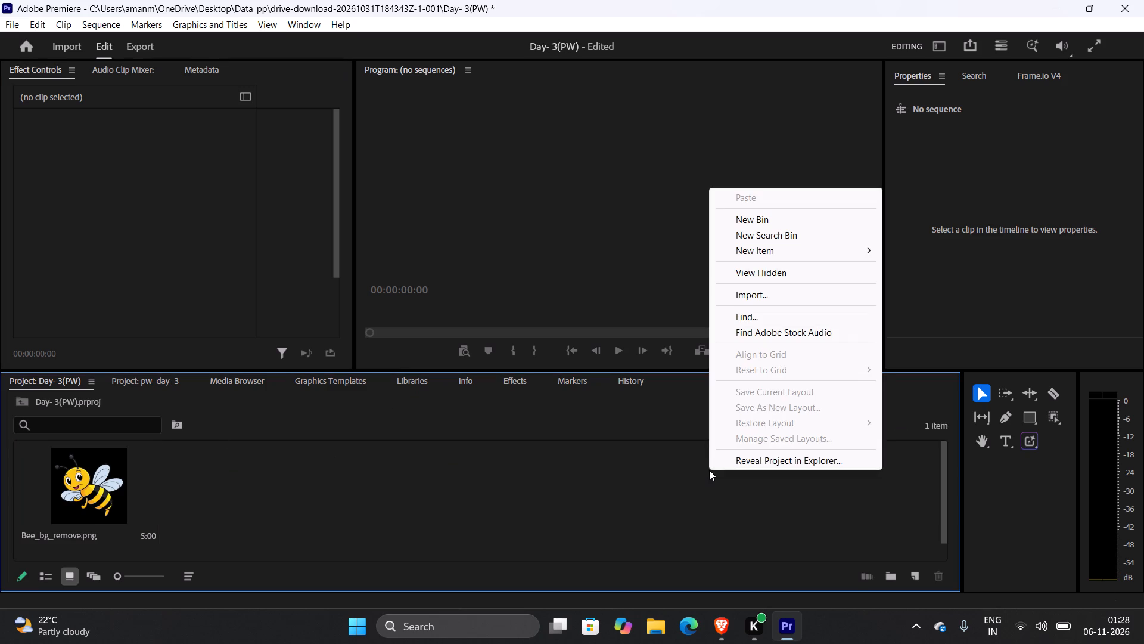
click(313, 24)
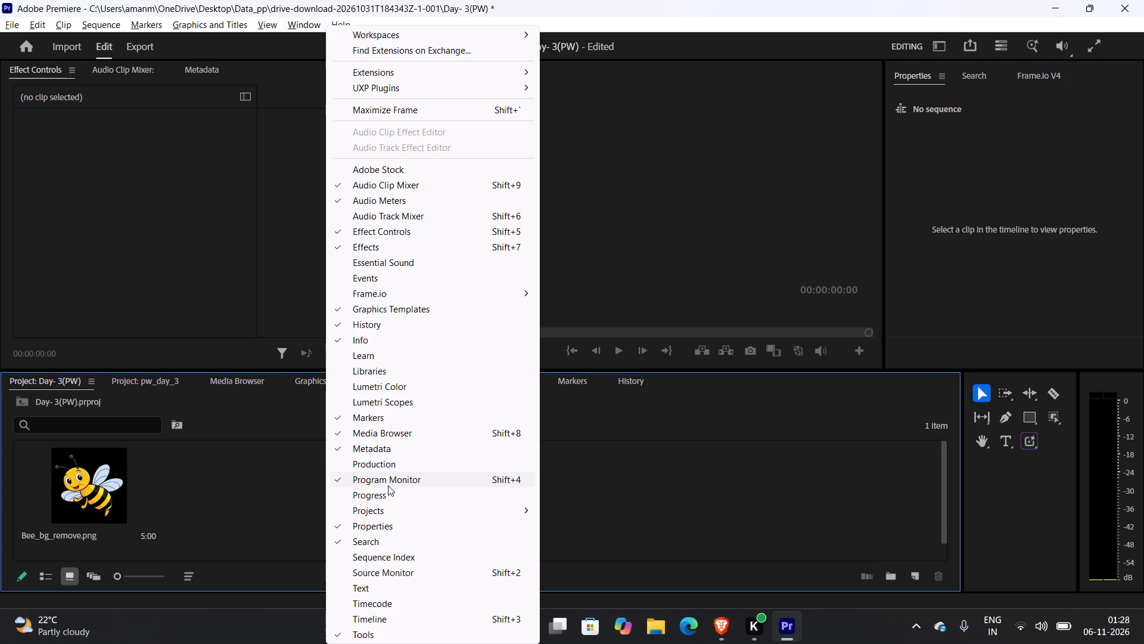
click(397, 617)
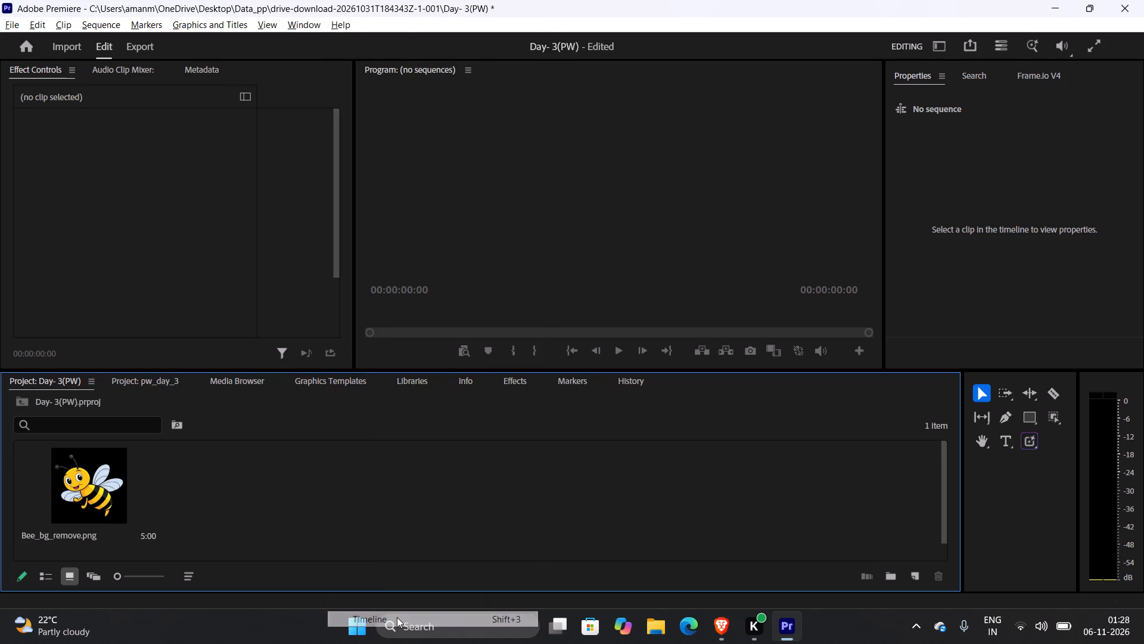
Open Bee_bg_remove.png in the Source monitor and create a new sequence from it in the empty timeline.
drag(77, 484, 191, 494)
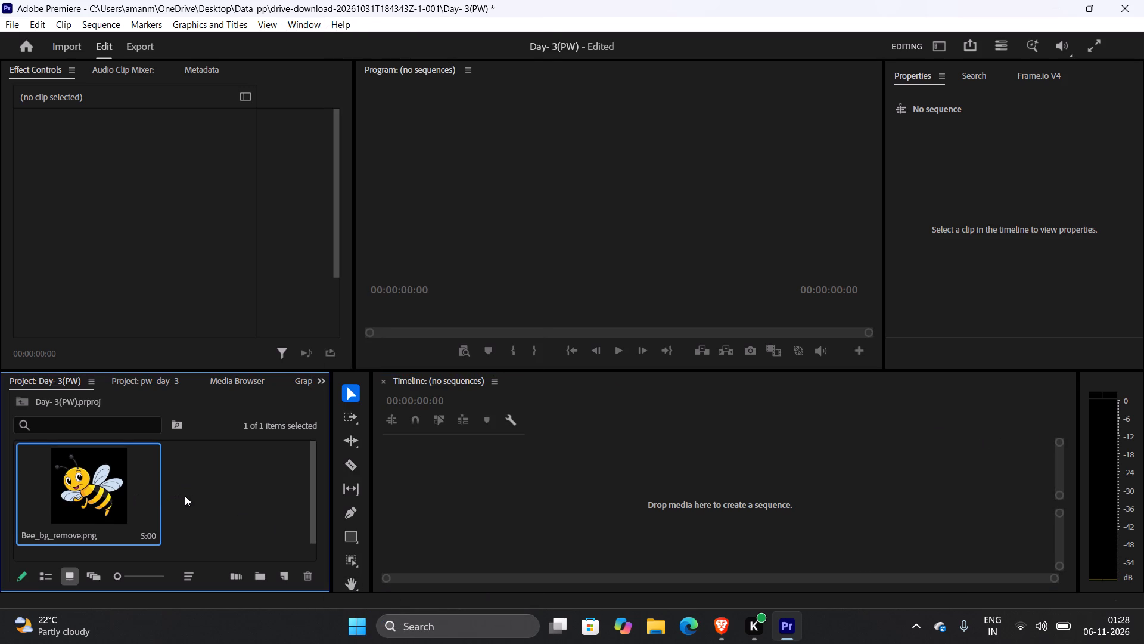
click(88, 497)
double_click(88, 497)
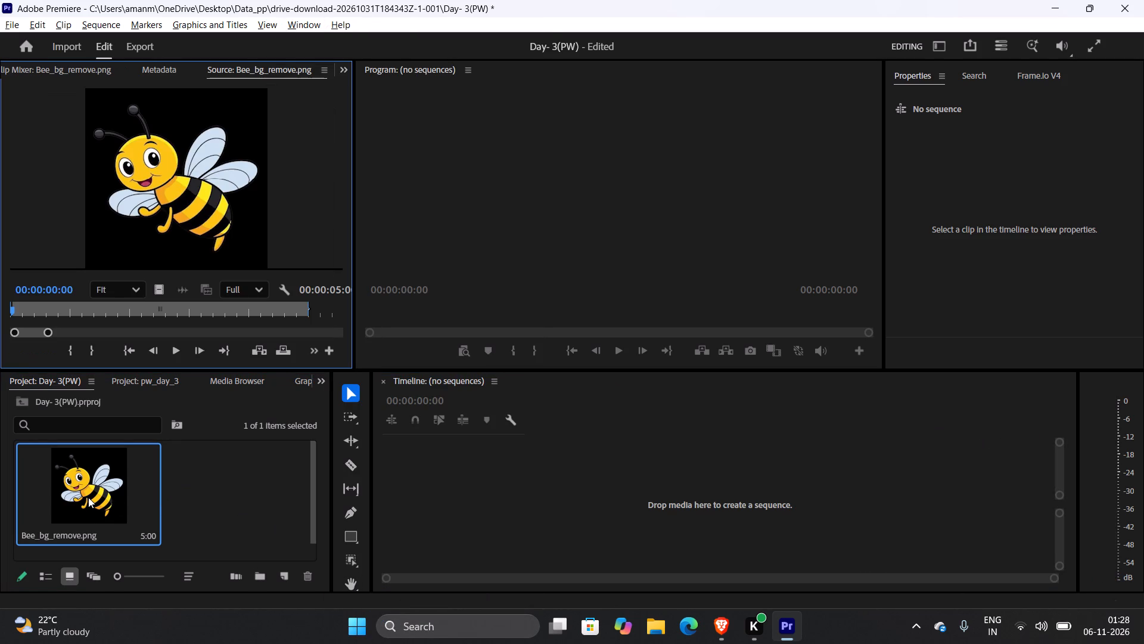
drag(82, 507, 458, 459)
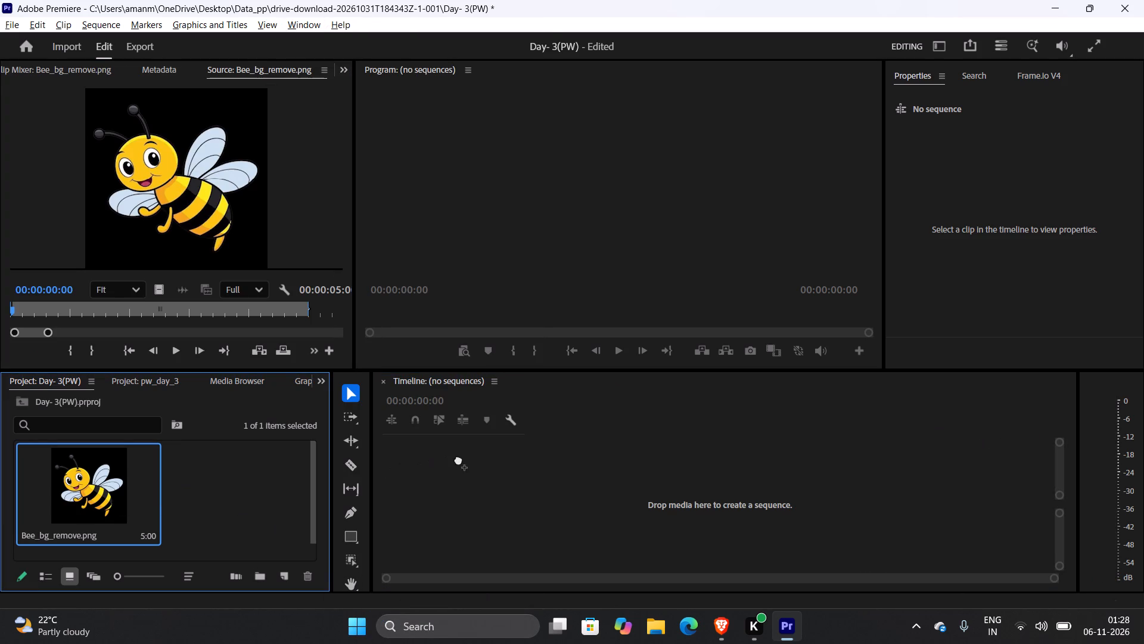
drag(458, 459, 486, 512)
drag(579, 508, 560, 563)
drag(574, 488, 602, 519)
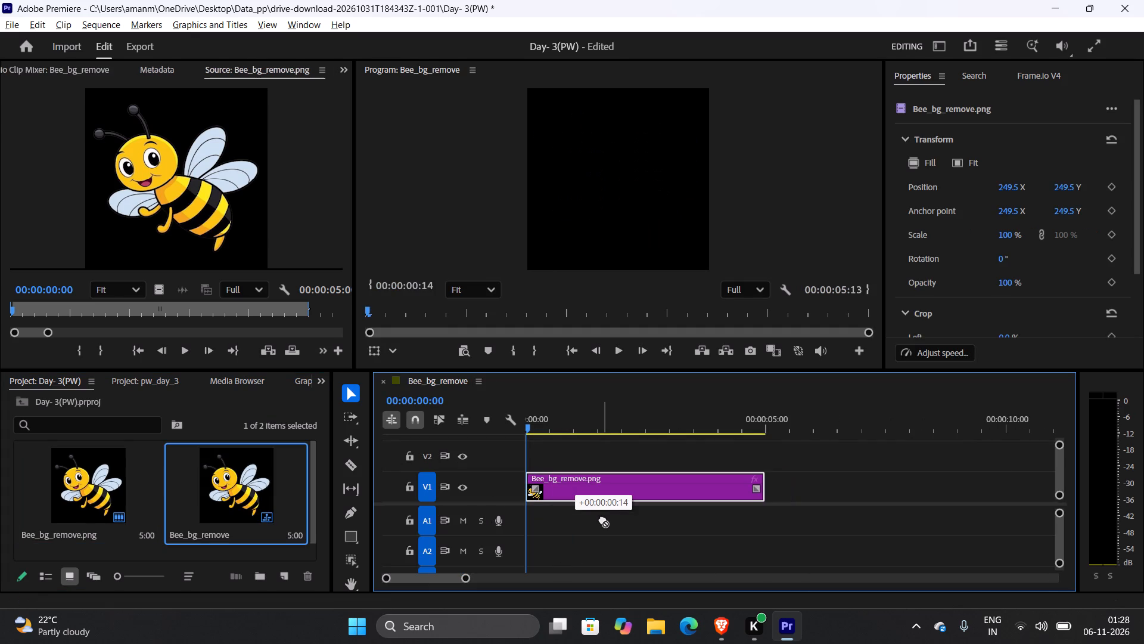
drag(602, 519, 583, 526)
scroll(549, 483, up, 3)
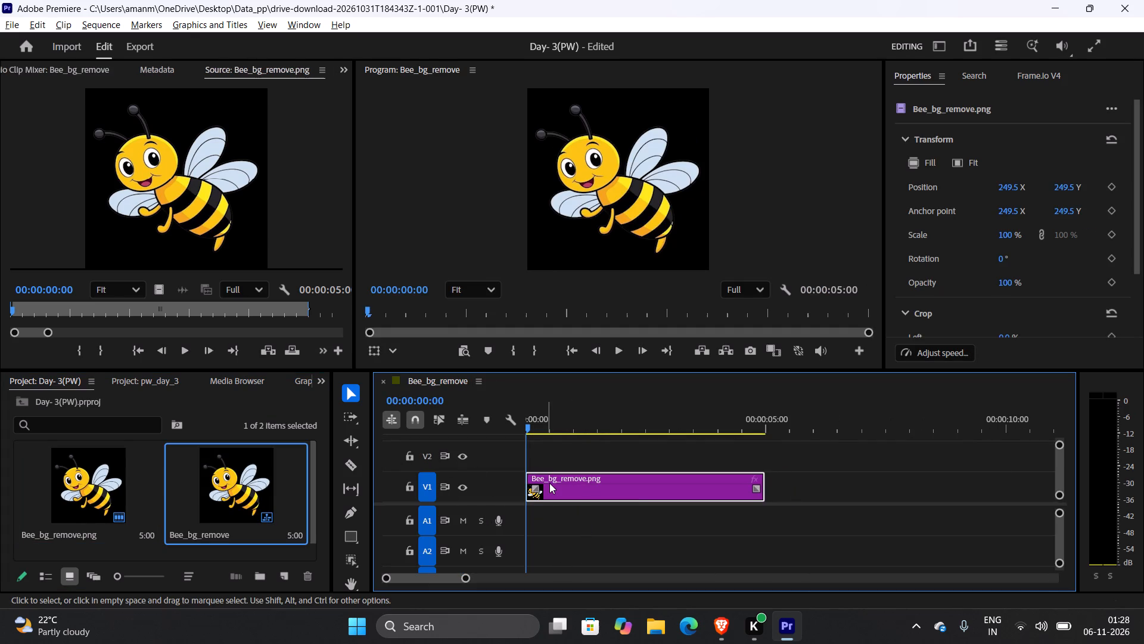
Resume the tutorial briefly, then narrow the Source monitor and widen the Properties panel in the Premiere workspace.
scroll(549, 483, up, 2)
key(alt+Tab)
click(540, 440)
key(alt+Tab)
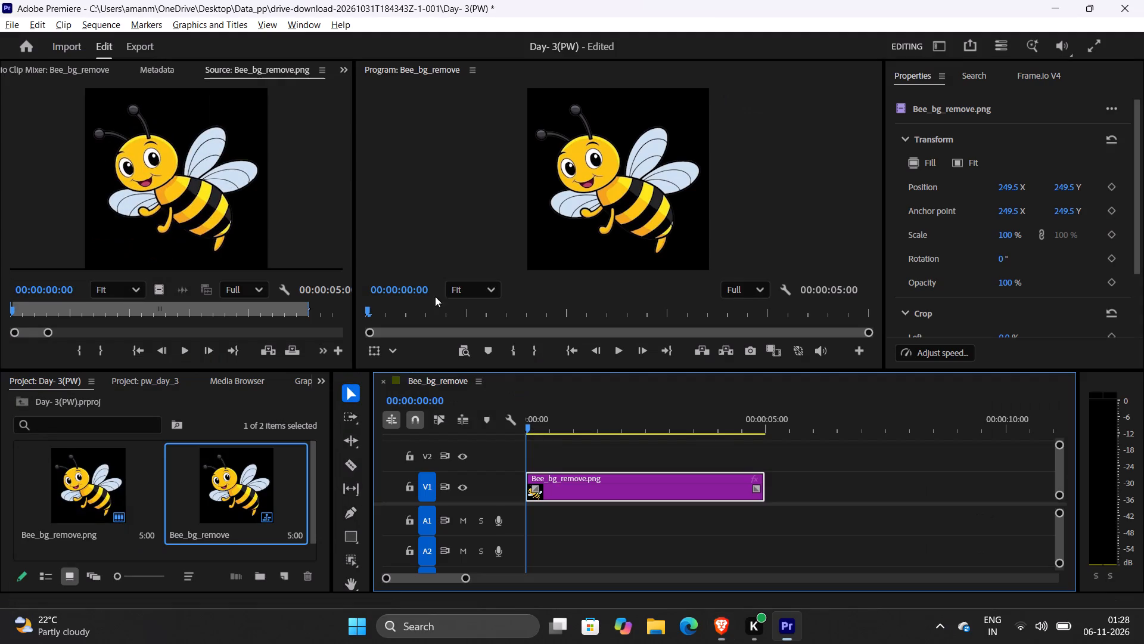
drag(355, 177, 319, 187)
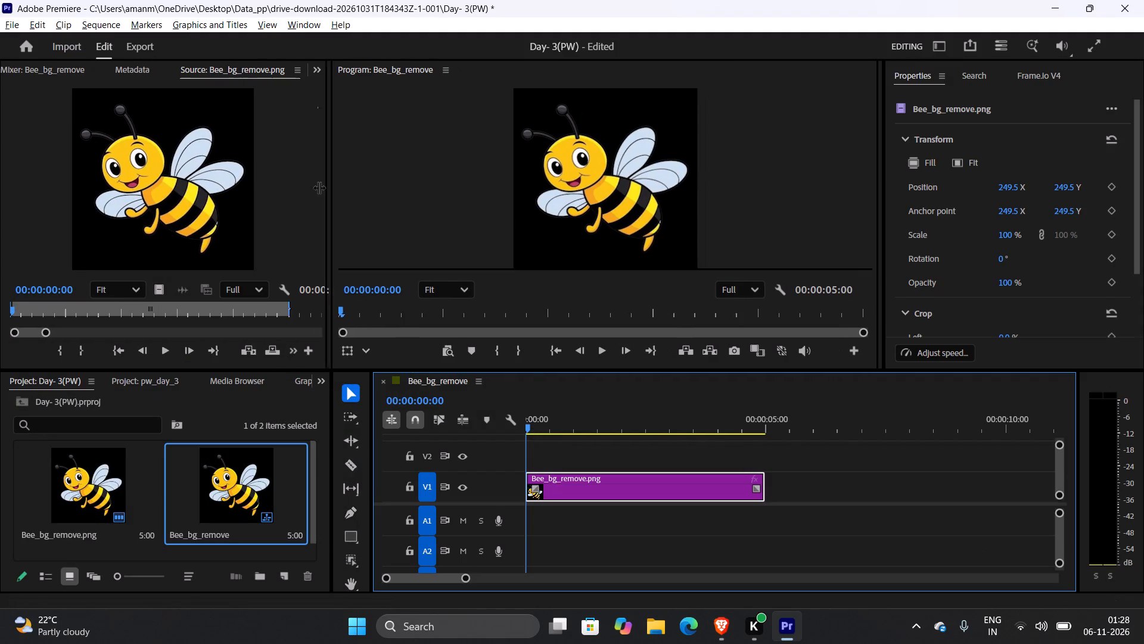
drag(319, 187, 318, 188)
drag(885, 145, 862, 152)
Watch the tutorial section on emptying the project and starting a new sequence.
key(alt+Tab)
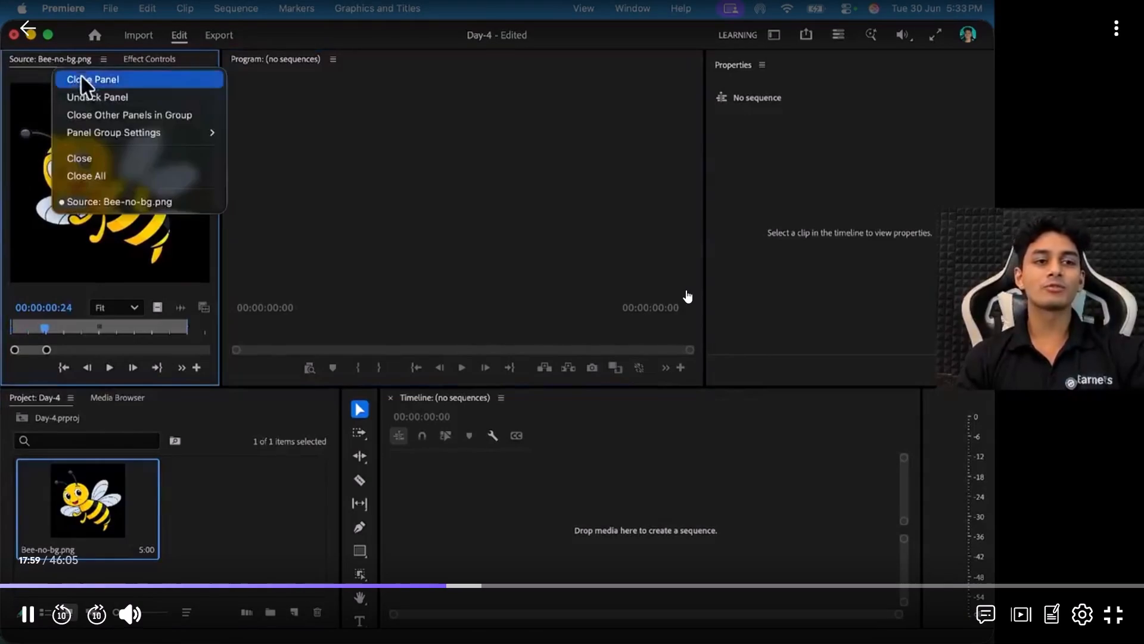
key(alt+Tab)
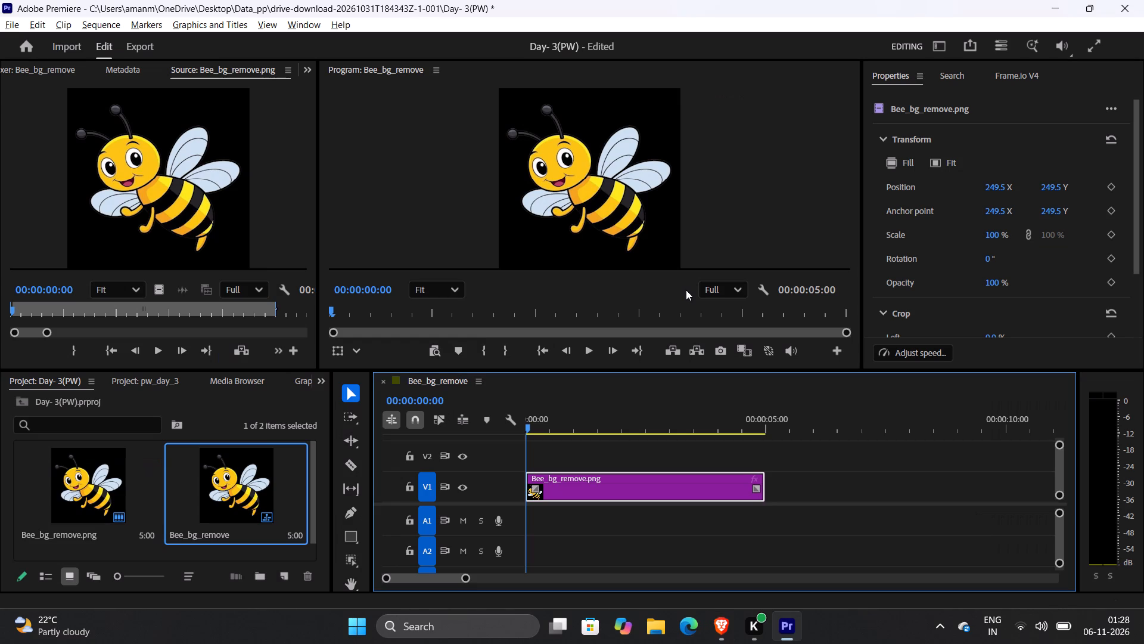
key(alt+Tab)
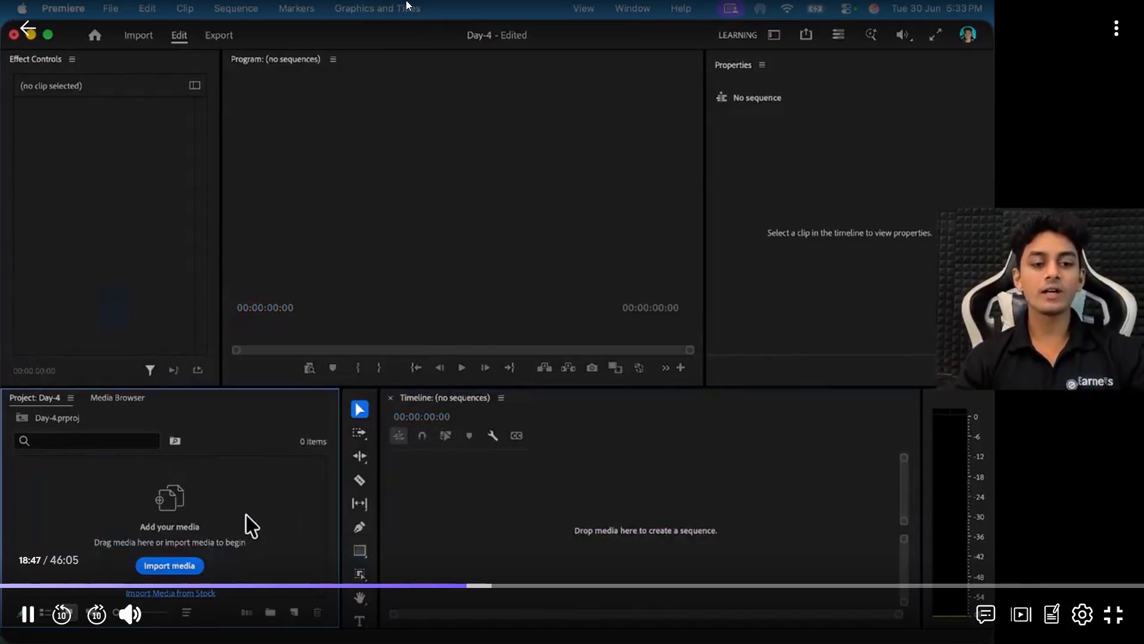
key(alt+Tab)
key(alt+Tab)
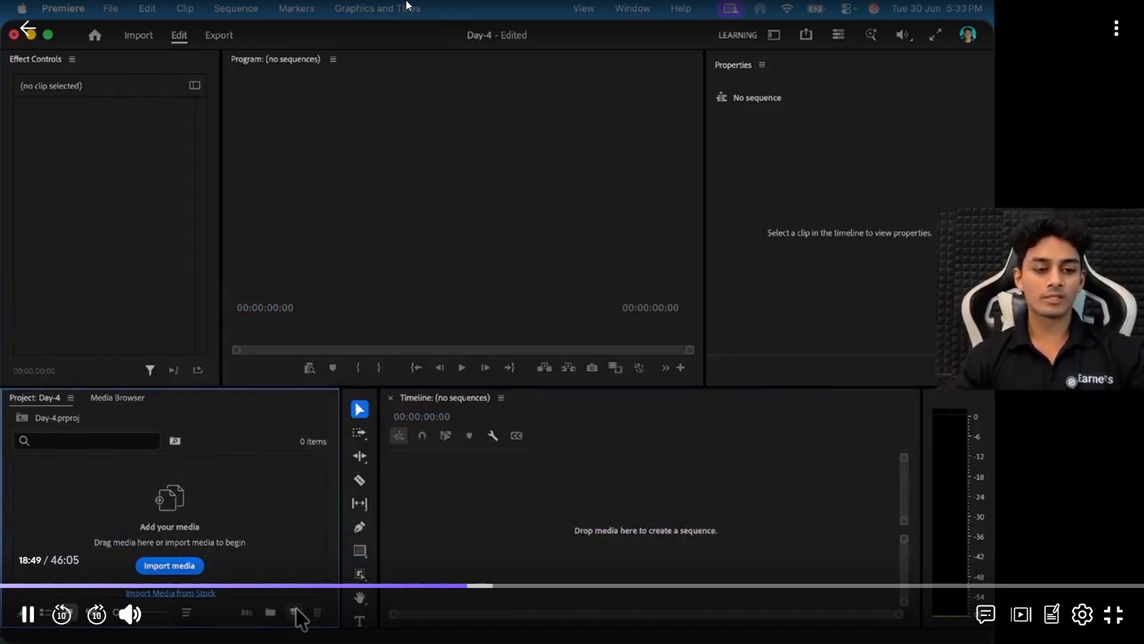
click(576, 0)
key(alt+Tab)
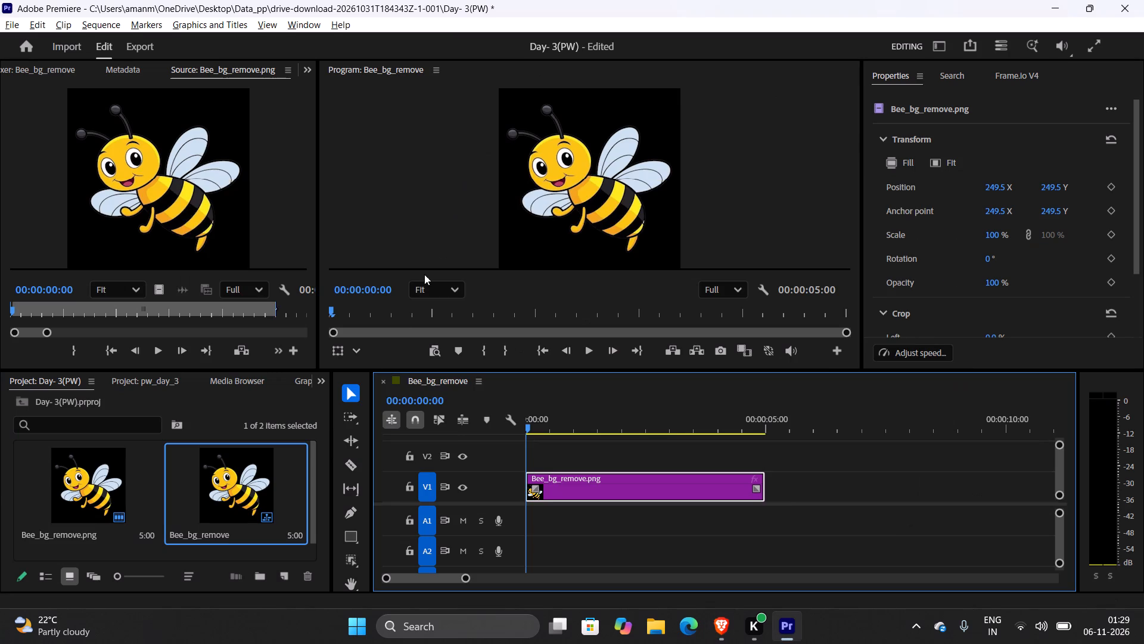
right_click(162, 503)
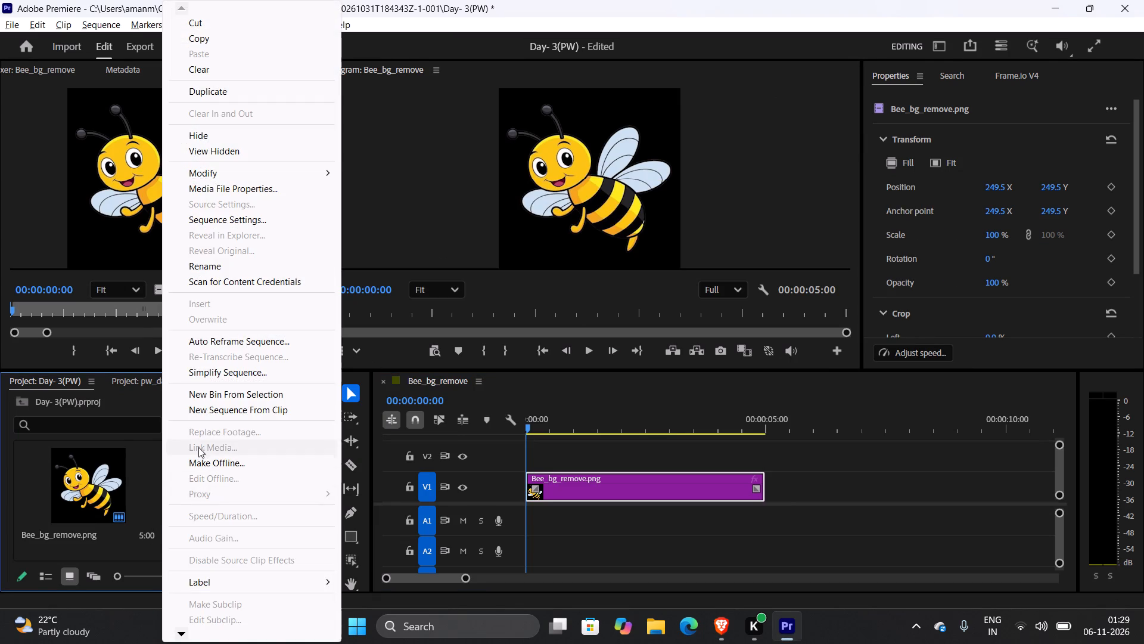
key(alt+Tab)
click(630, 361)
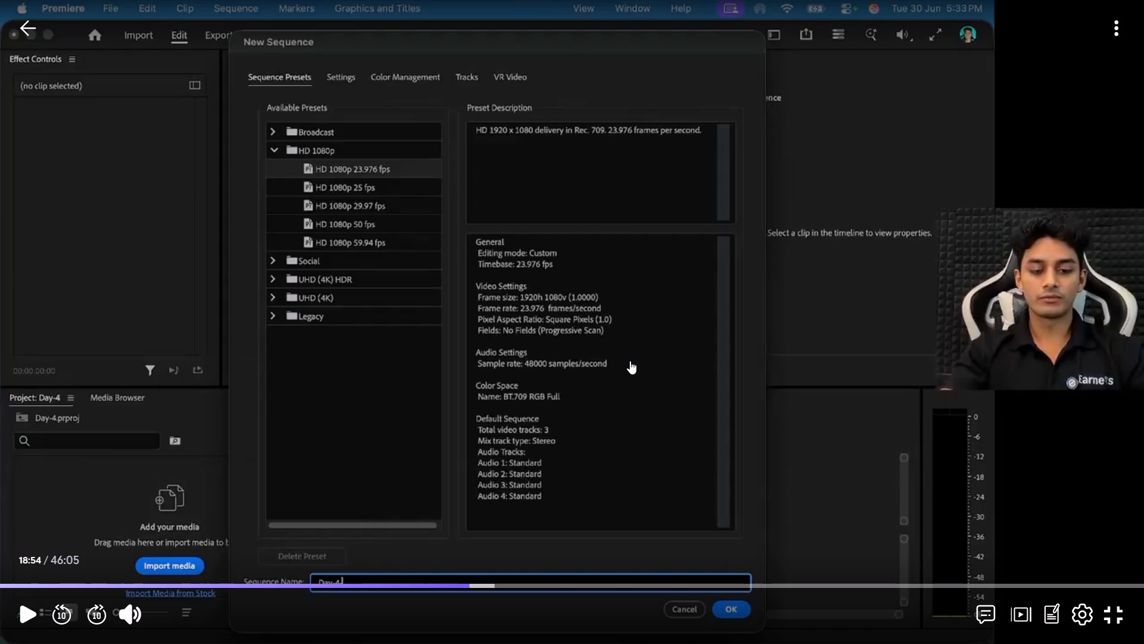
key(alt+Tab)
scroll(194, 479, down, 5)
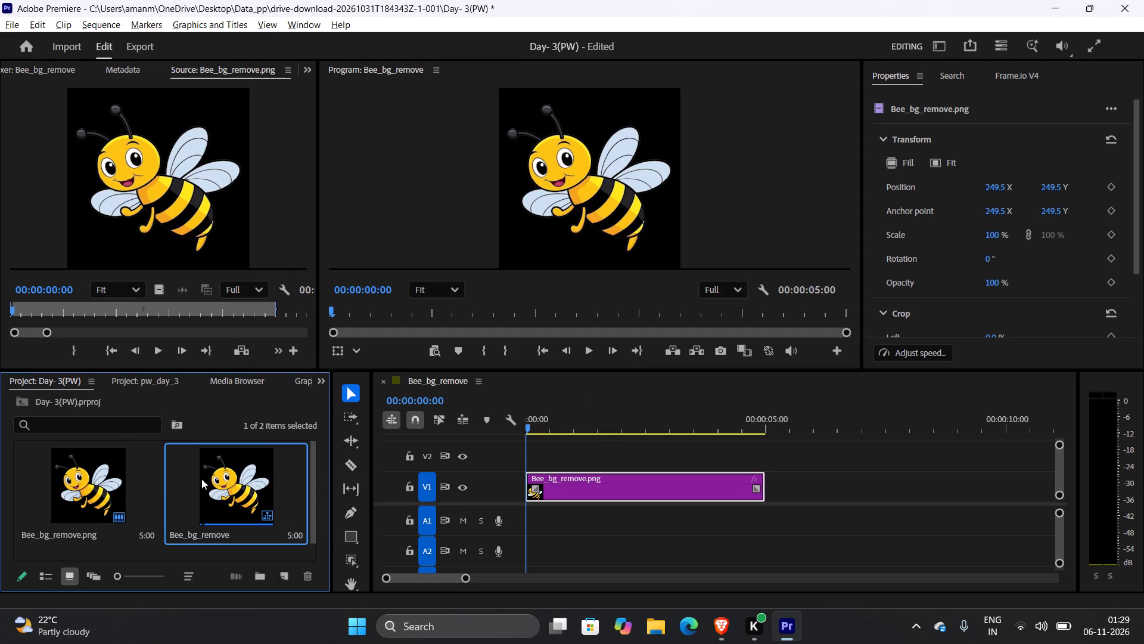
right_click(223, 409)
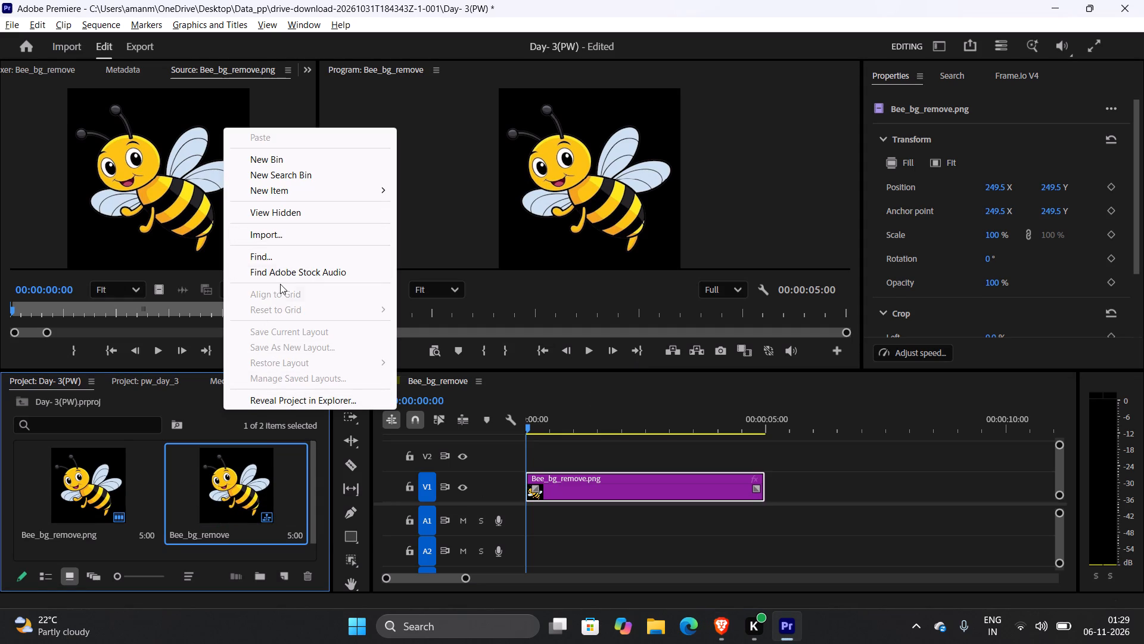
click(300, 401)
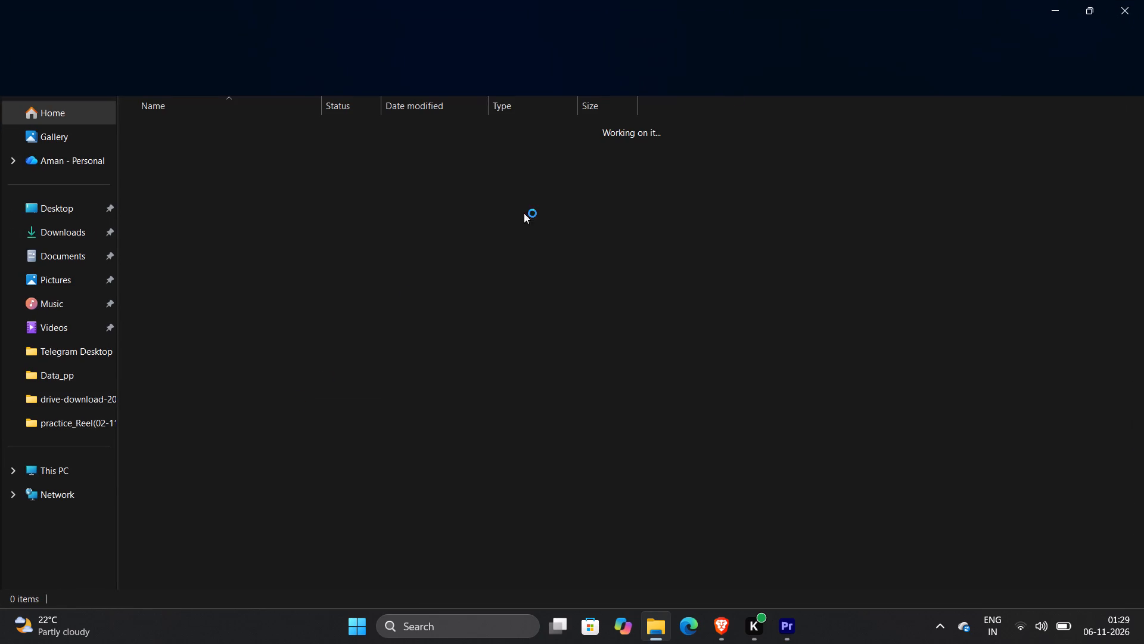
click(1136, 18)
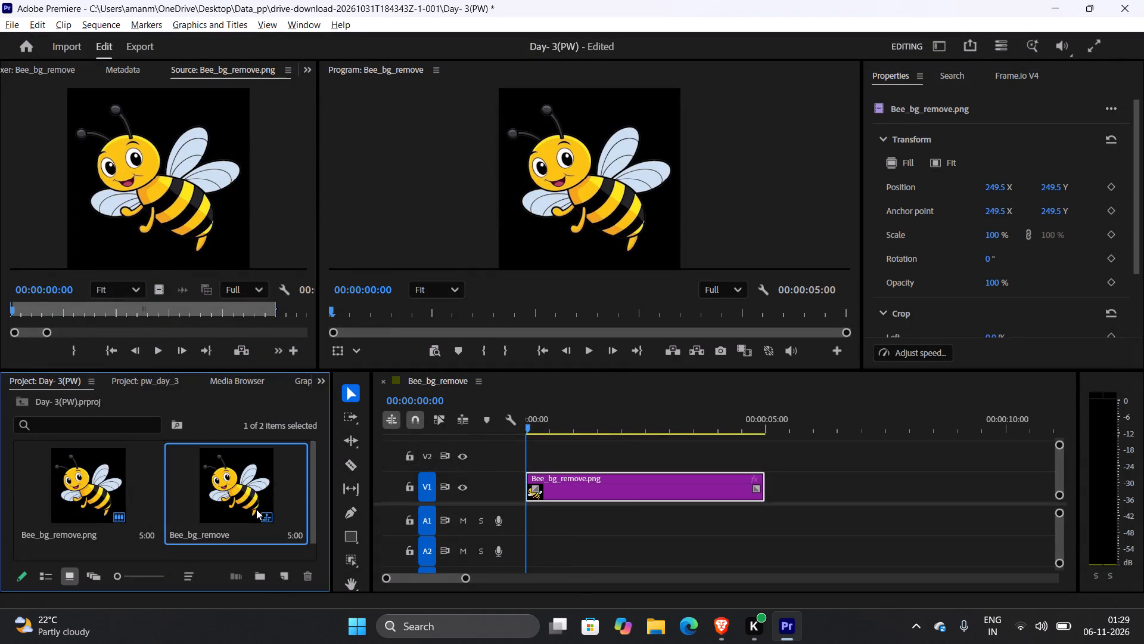
Delete the Bee_bg_remove sequence and the Bee_bg_remove.png image from the Day- 3(PW) project.
click(256, 509)
key(Delete)
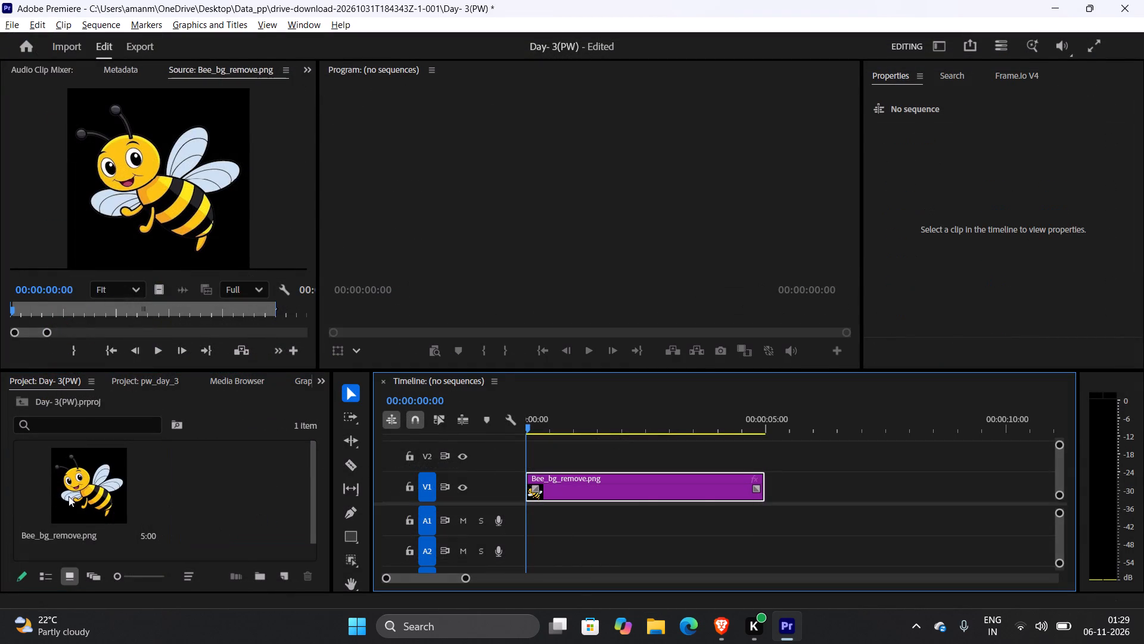
click(73, 494)
key(Delete)
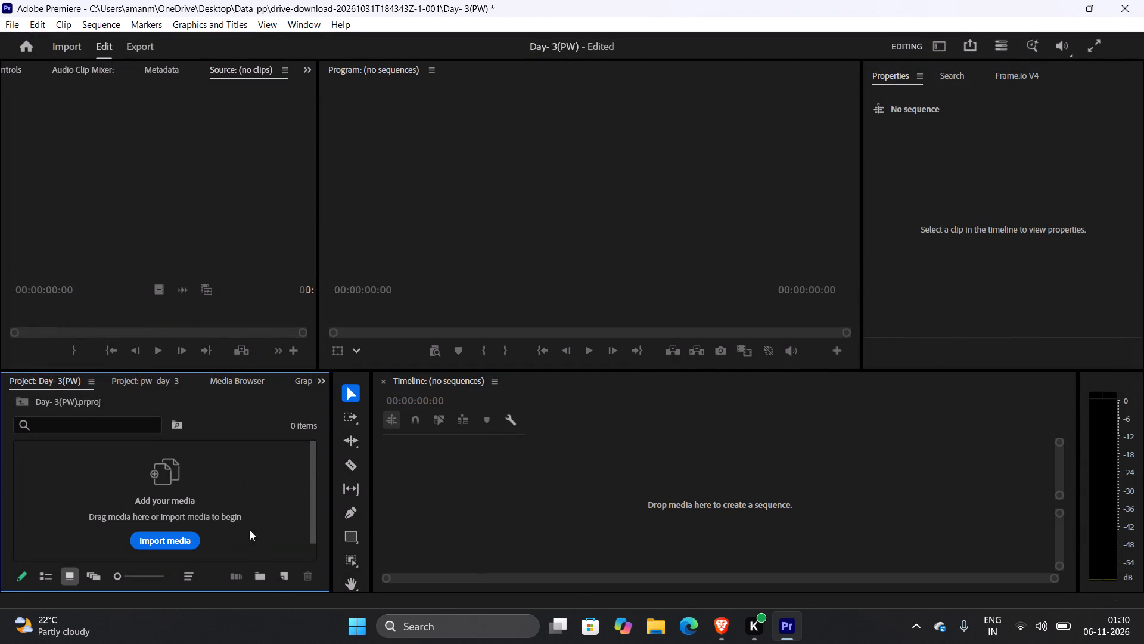
Create a new sequence from the HD 1080p 25 fps preset named Day-4-frames, checking the tutorial for the name.
click(288, 578)
click(304, 411)
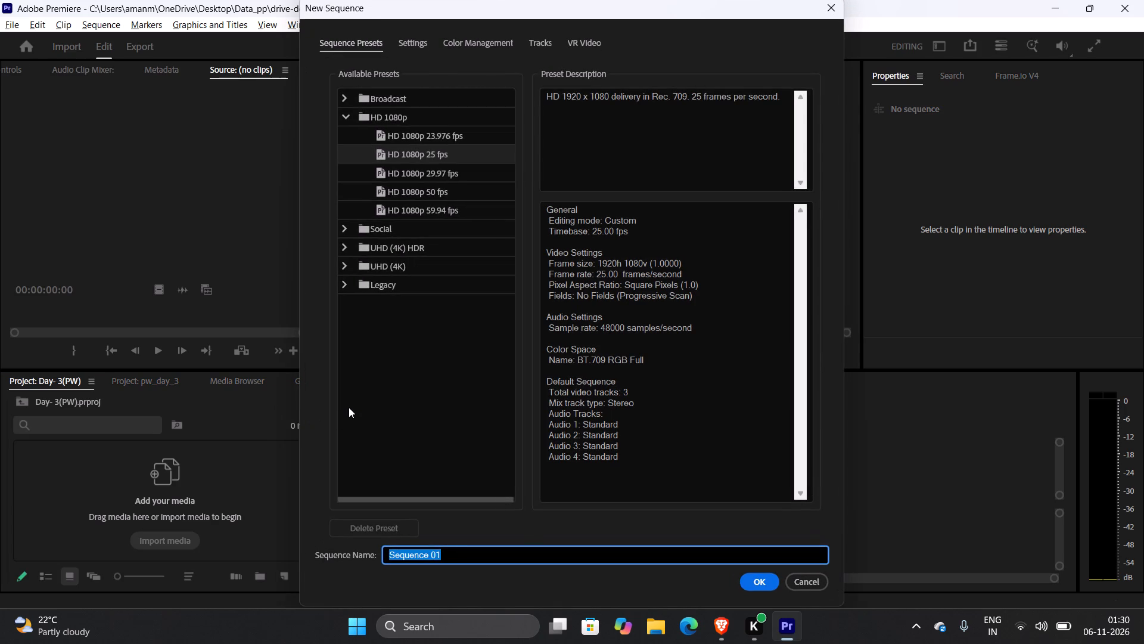
key(alt+Tab)
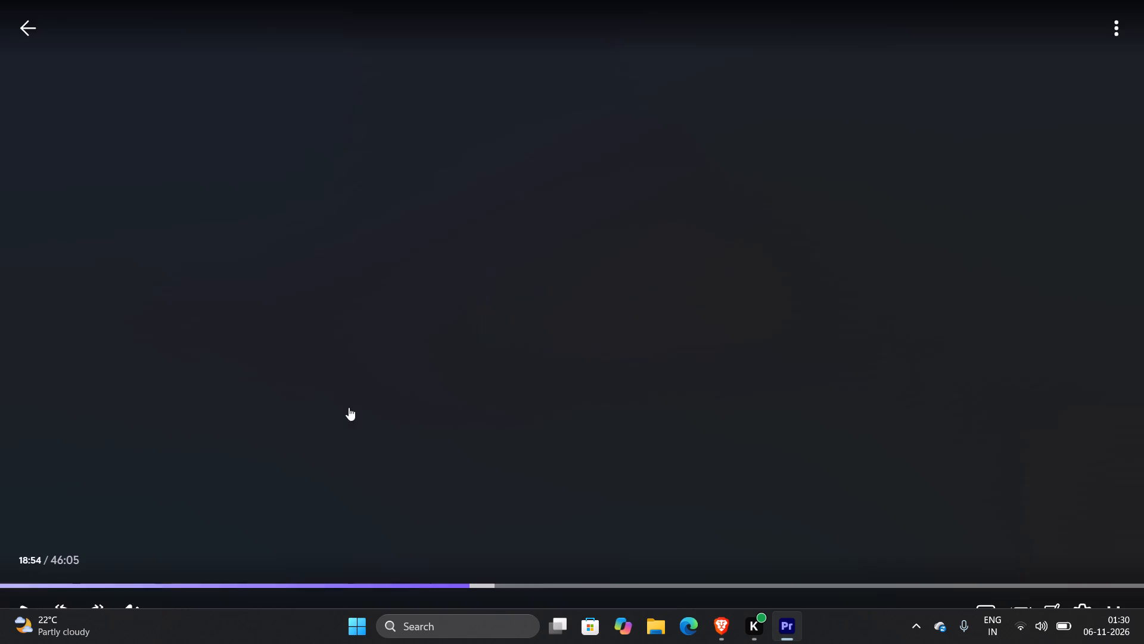
click(581, 318)
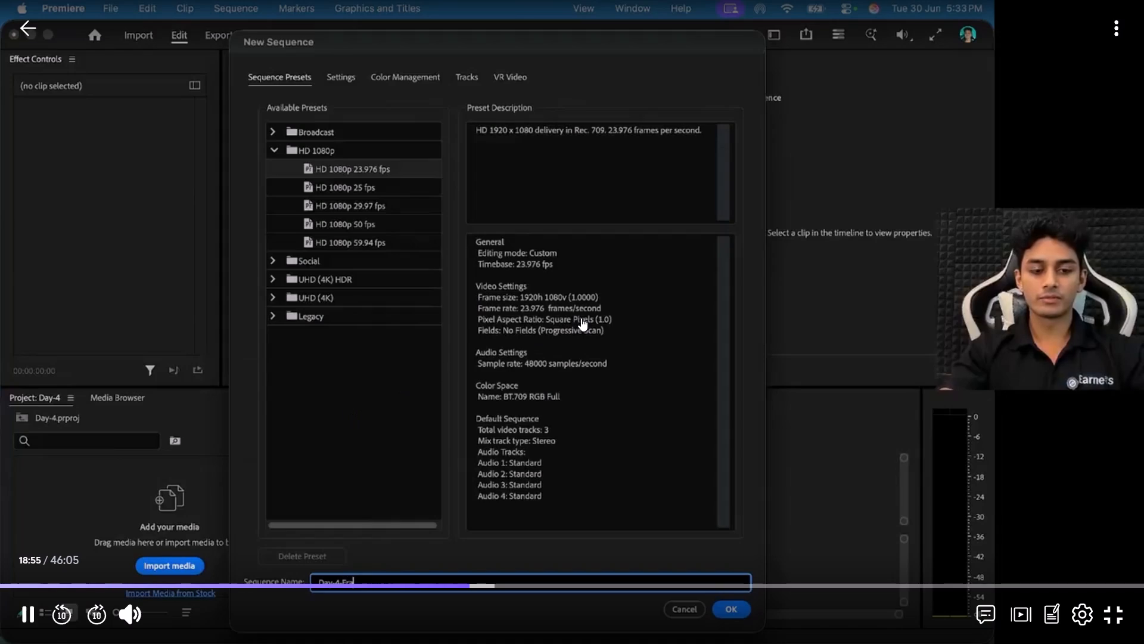
key(Left)
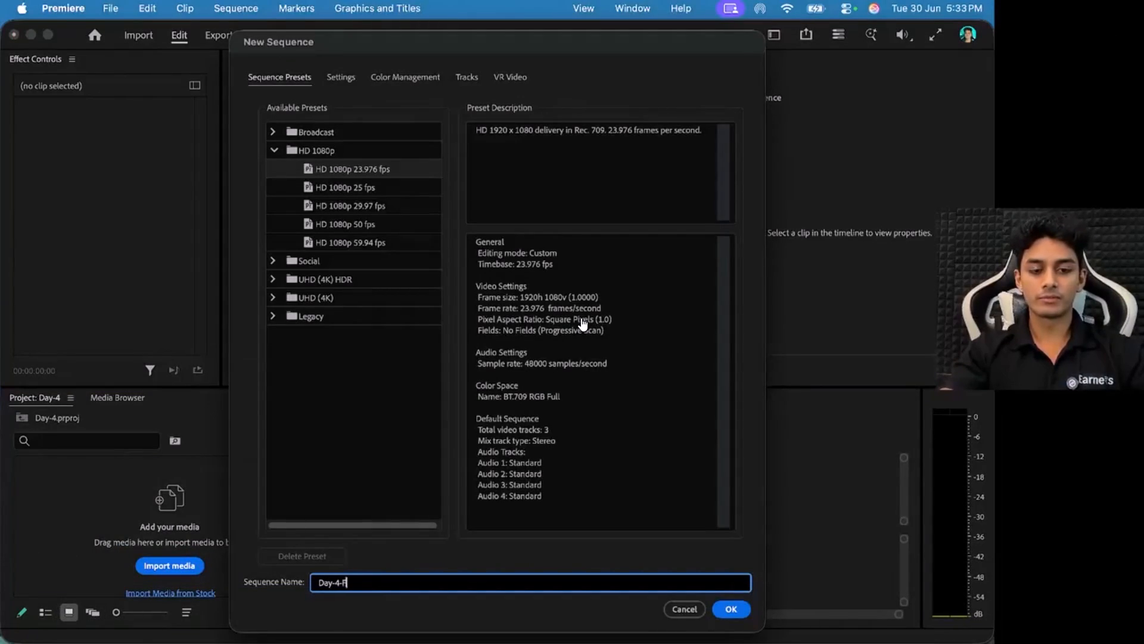
click(697, 266)
key(alt+Tab)
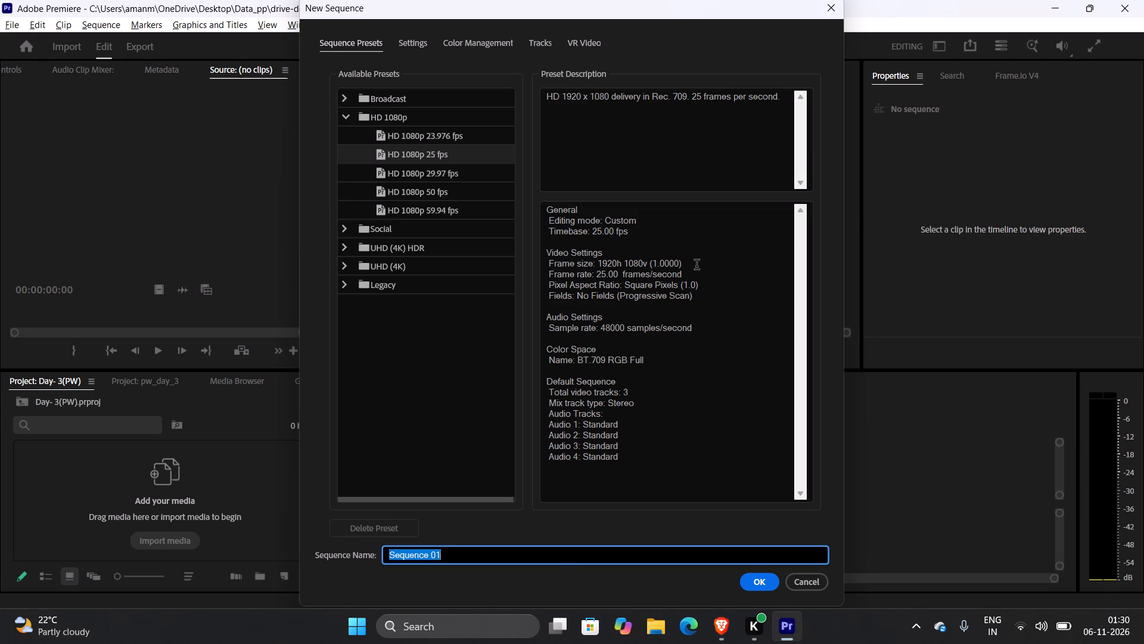
text(Day)
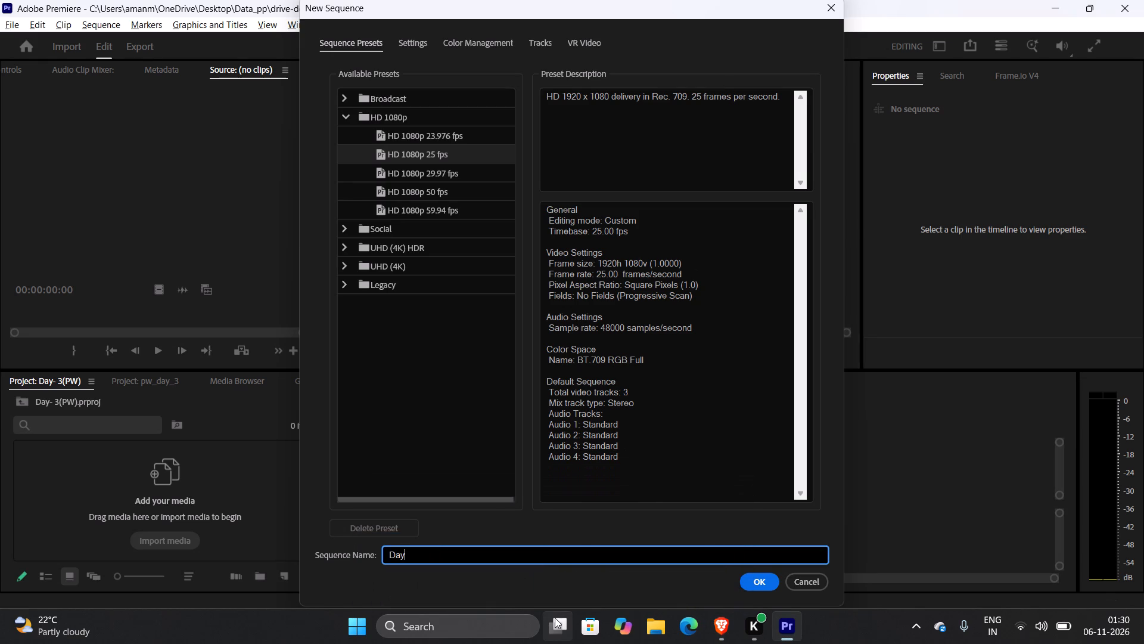
text(-1)
key(BackSpace)
text(23)
key(BackSpace)
key(BackSpace)
key(4)
text(-frame)
key(s)
key(alt+Tab)
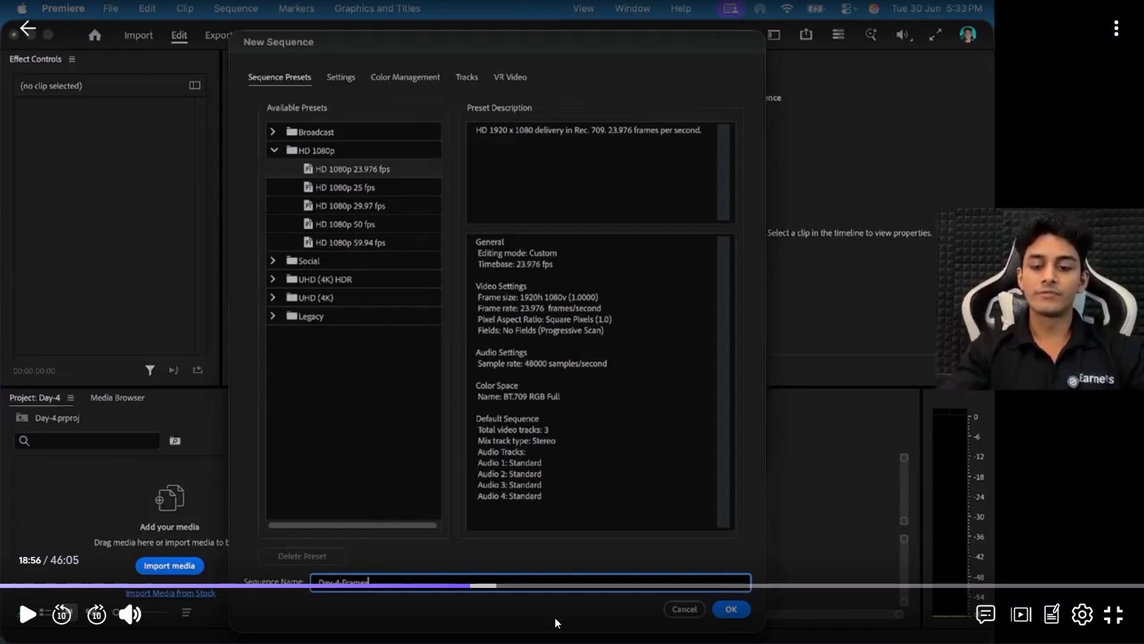
key(space)
key(space)
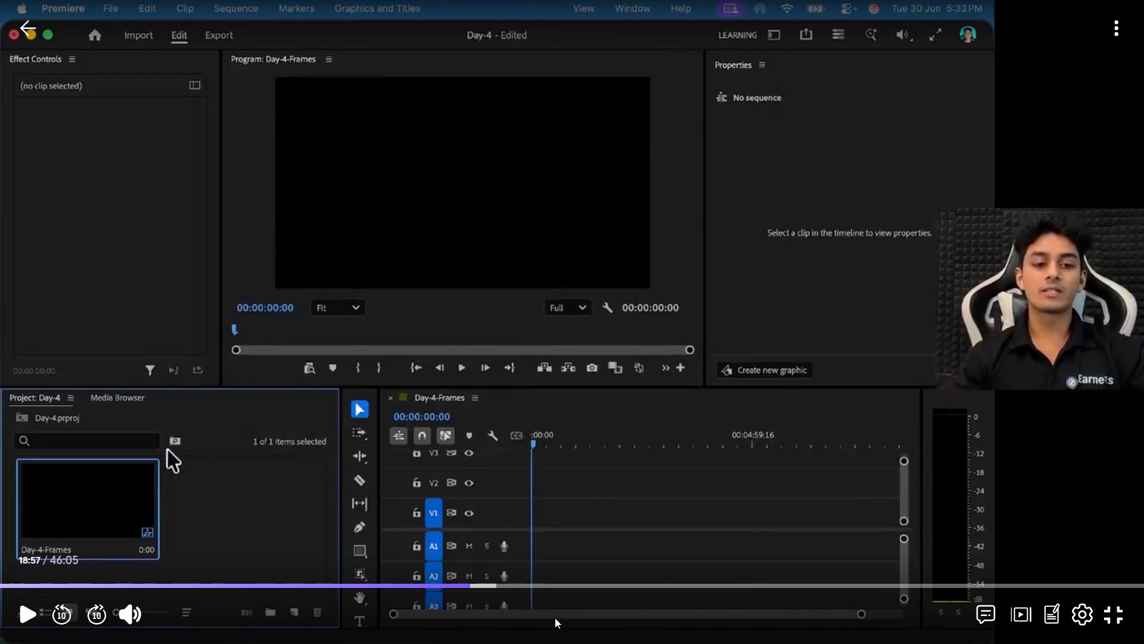
key(alt+Tab)
key(Return)
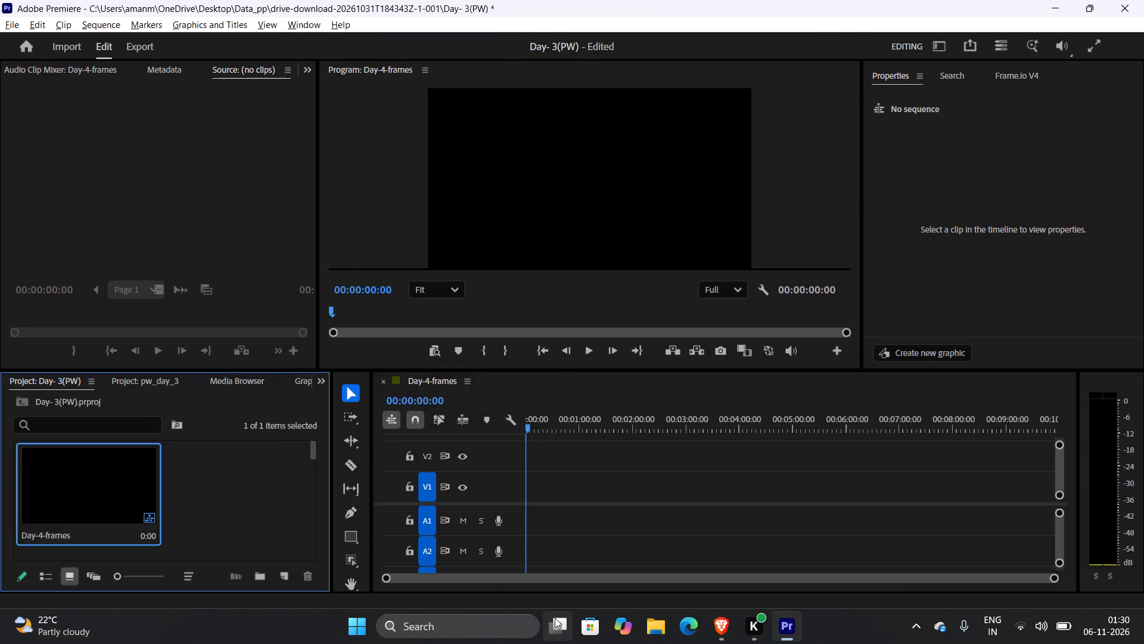
Change the Day-4-frames sequence's timebase to 30.00 frames/second, following the tutorial's sequence settings.
key(alt+Tab)
key(space)
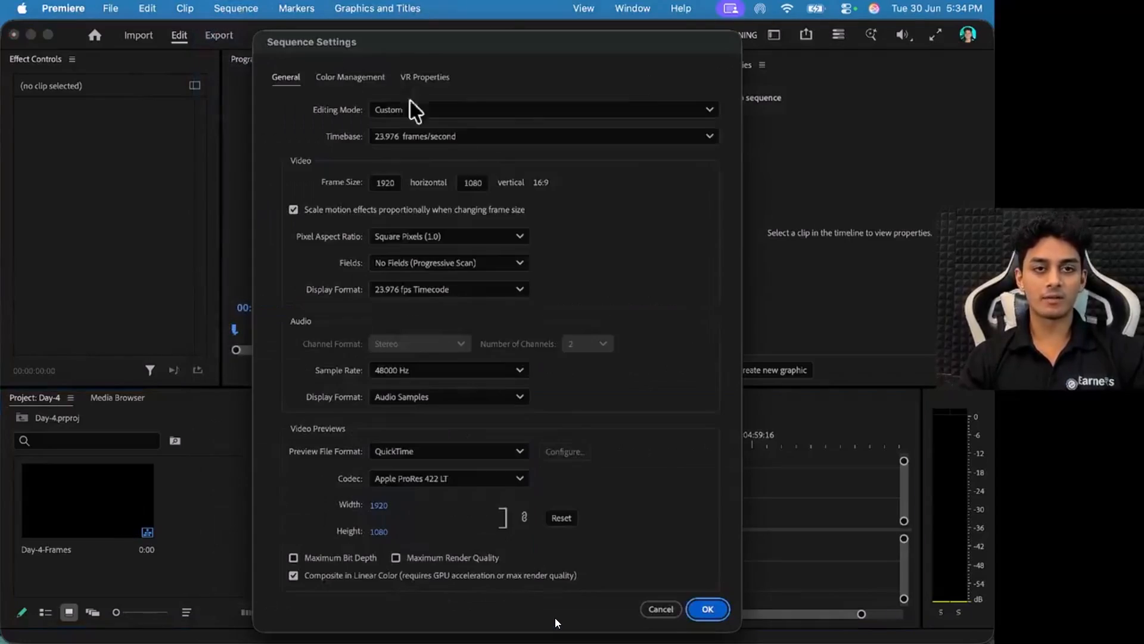
click(658, 487)
key(alt+Tab)
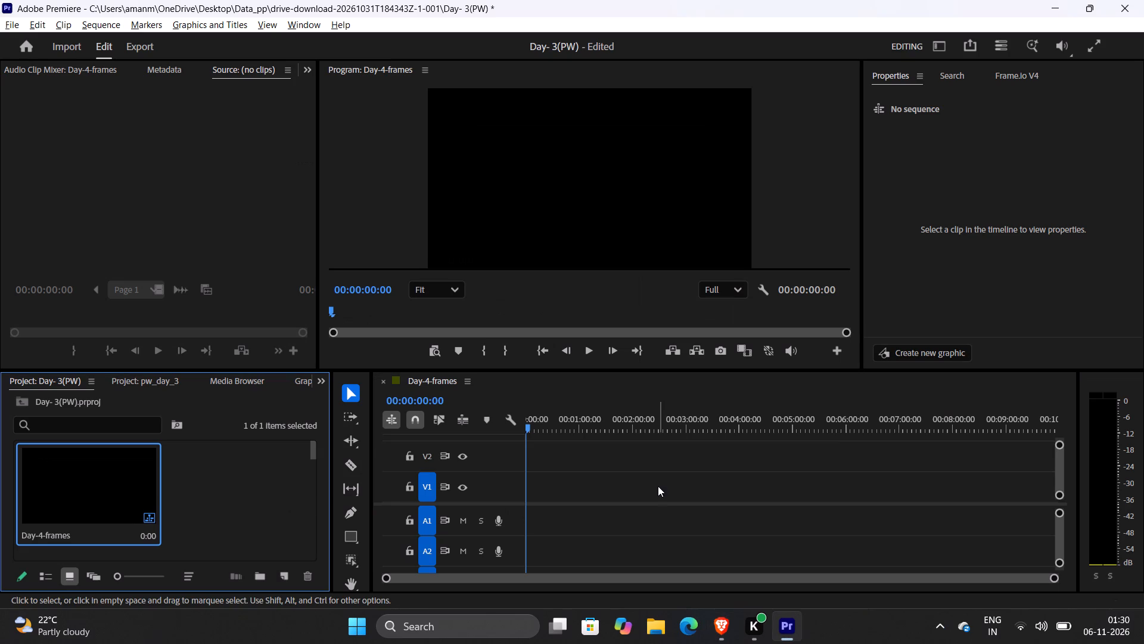
click(628, 478)
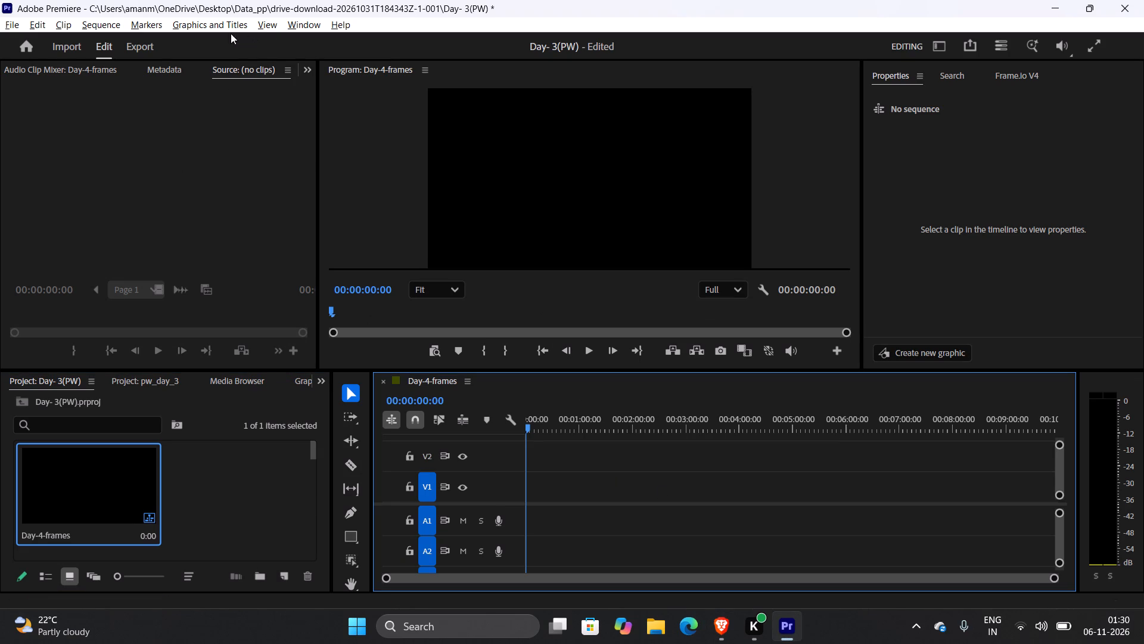
click(89, 26)
click(163, 45)
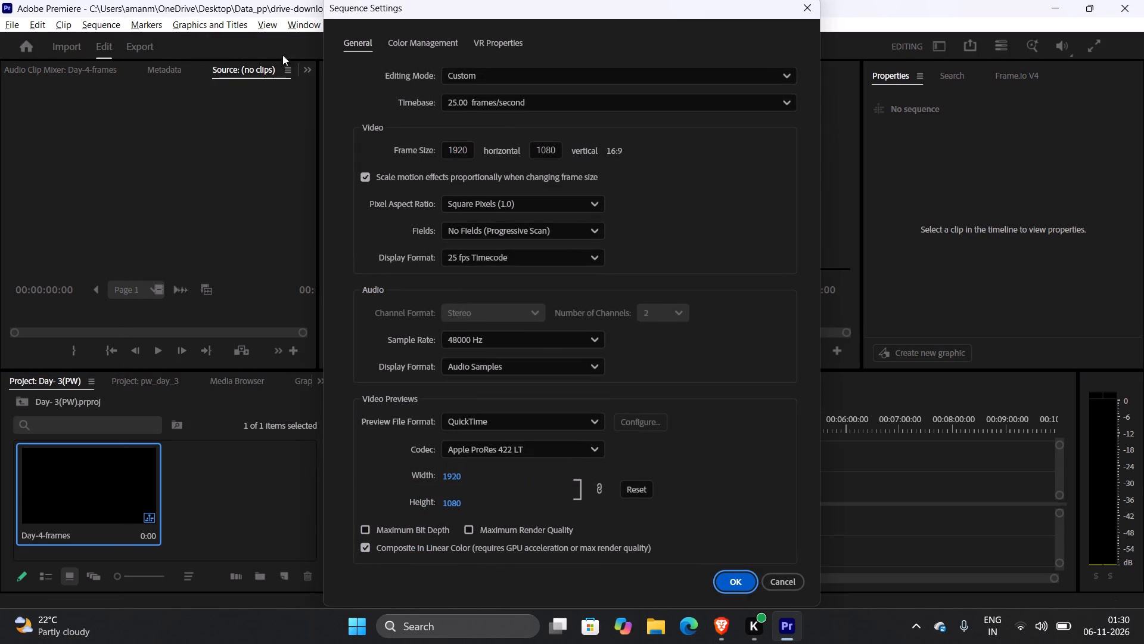
key(alt+Tab)
click(368, 232)
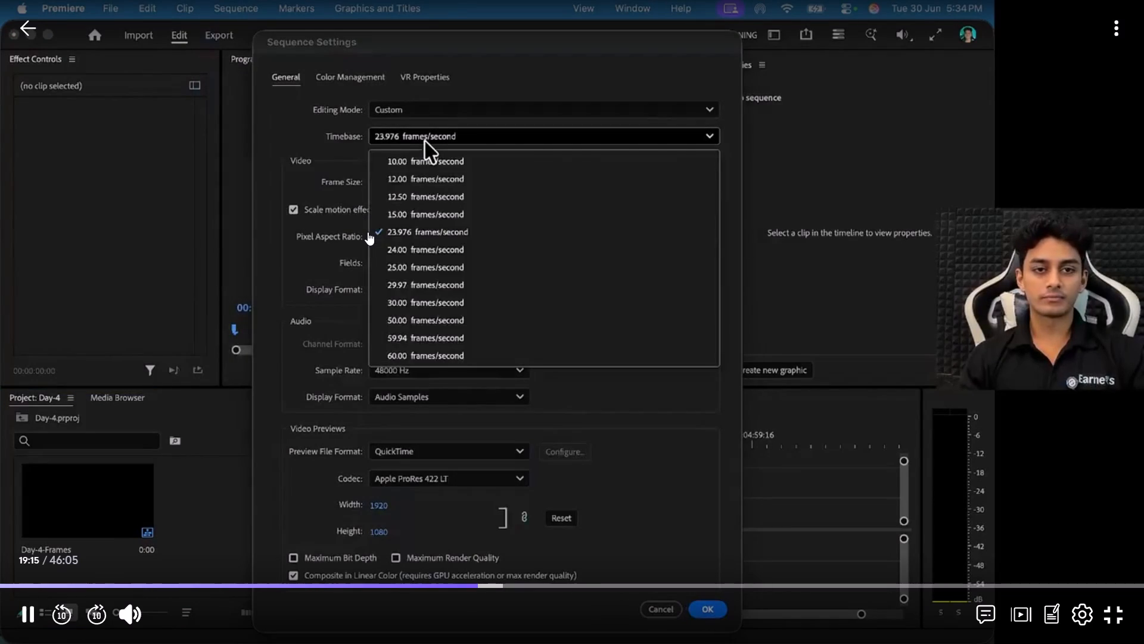
key(alt+Tab)
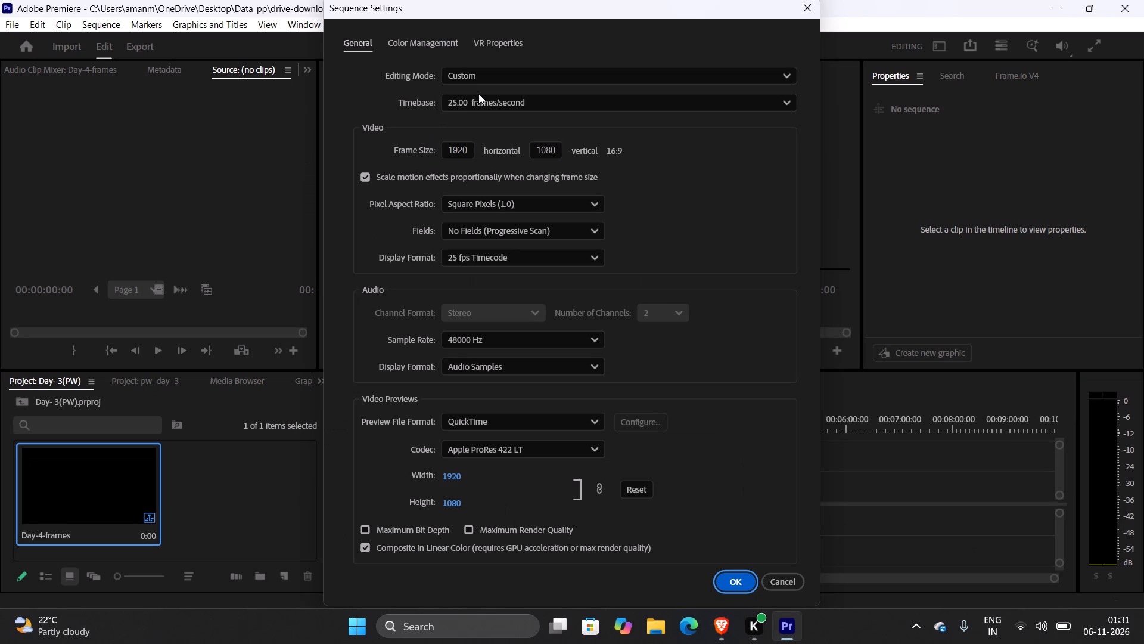
click(484, 94)
click(483, 264)
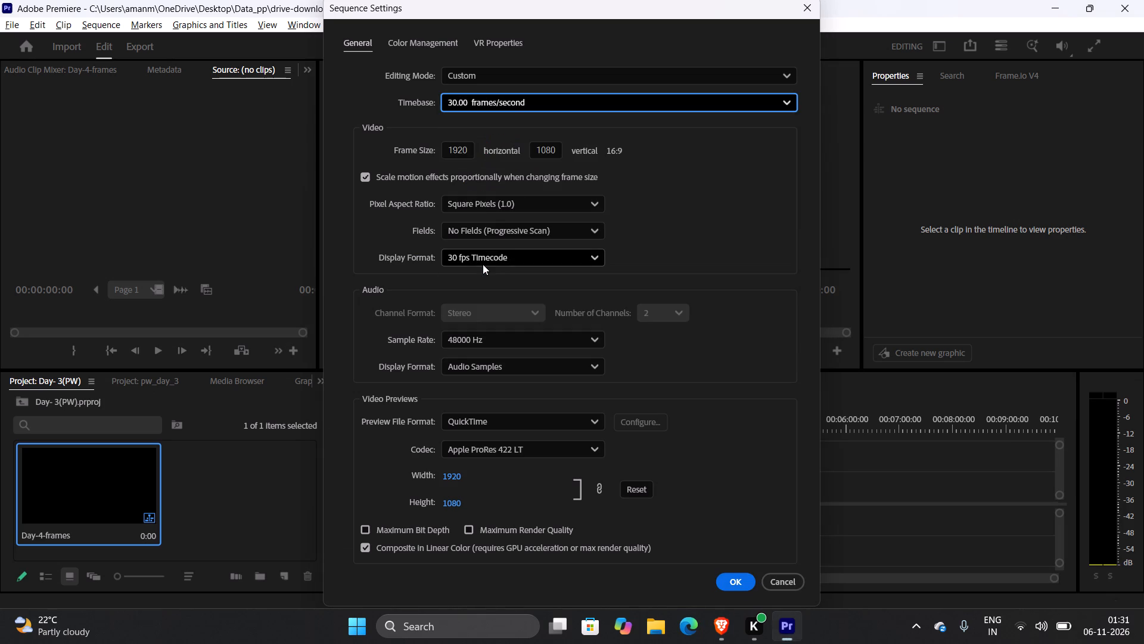
key(alt+Tab)
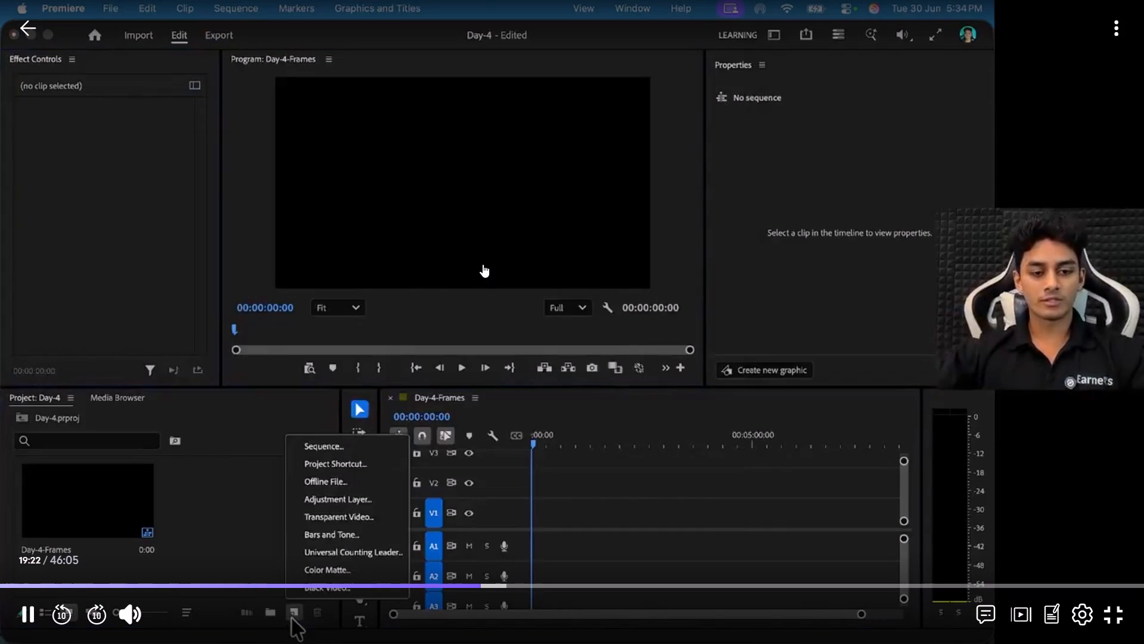
key(Left)
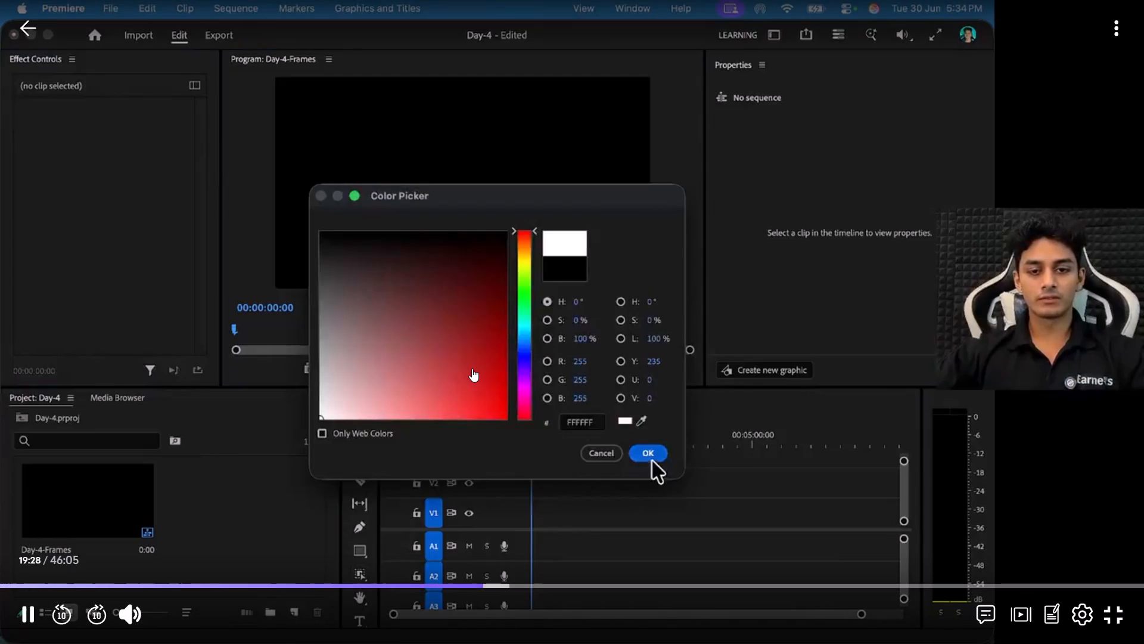
click(472, 369)
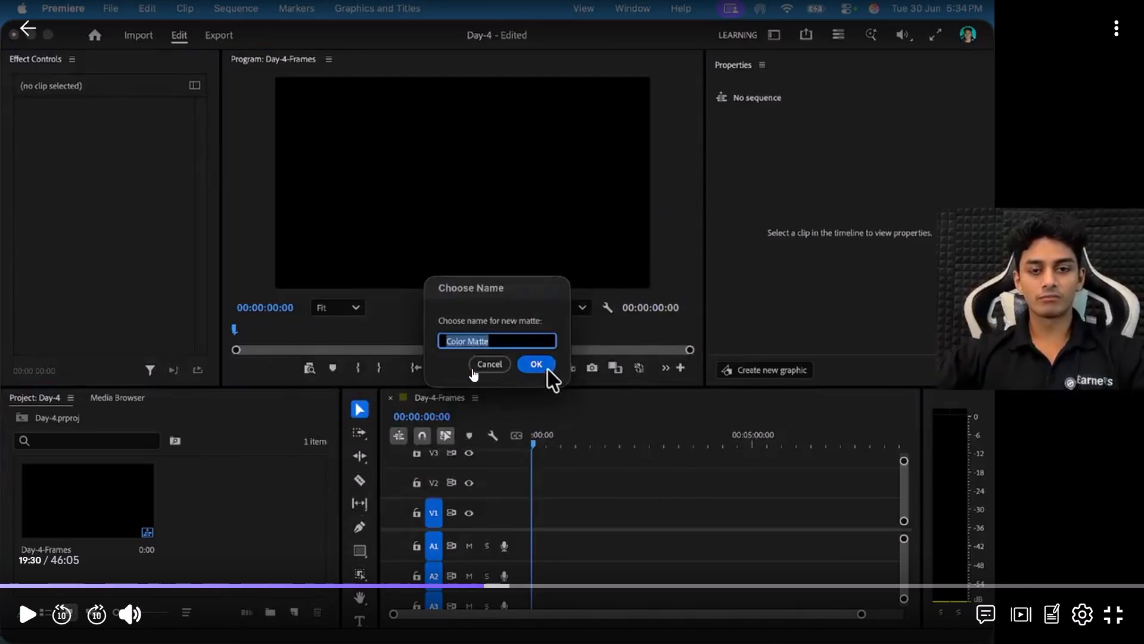
key(alt+Tab)
click(86, 522)
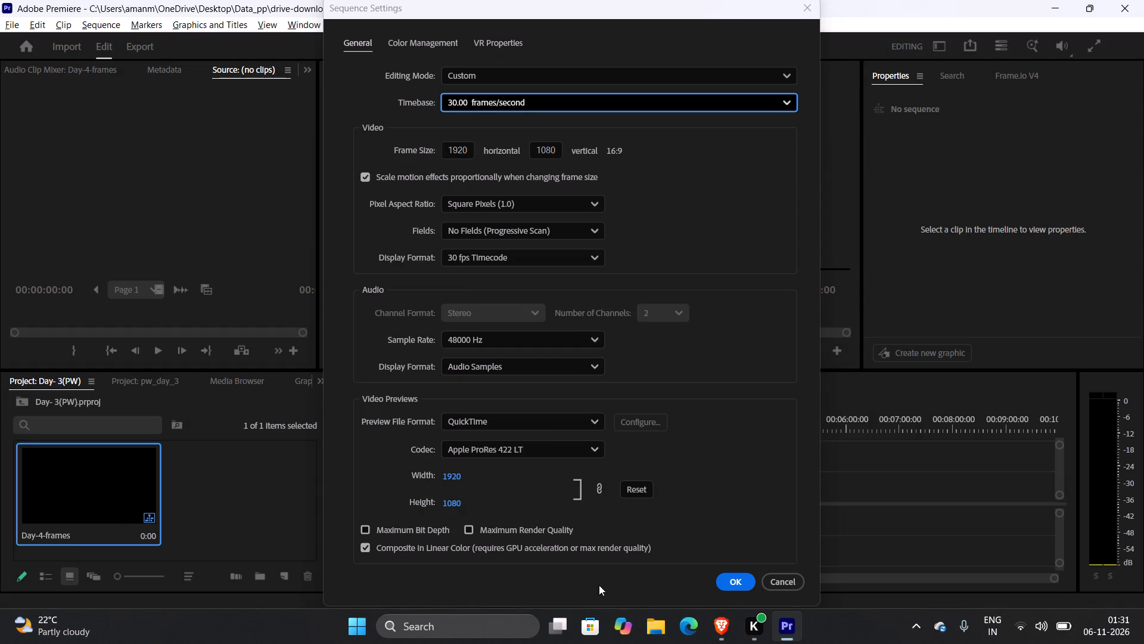
click(727, 586)
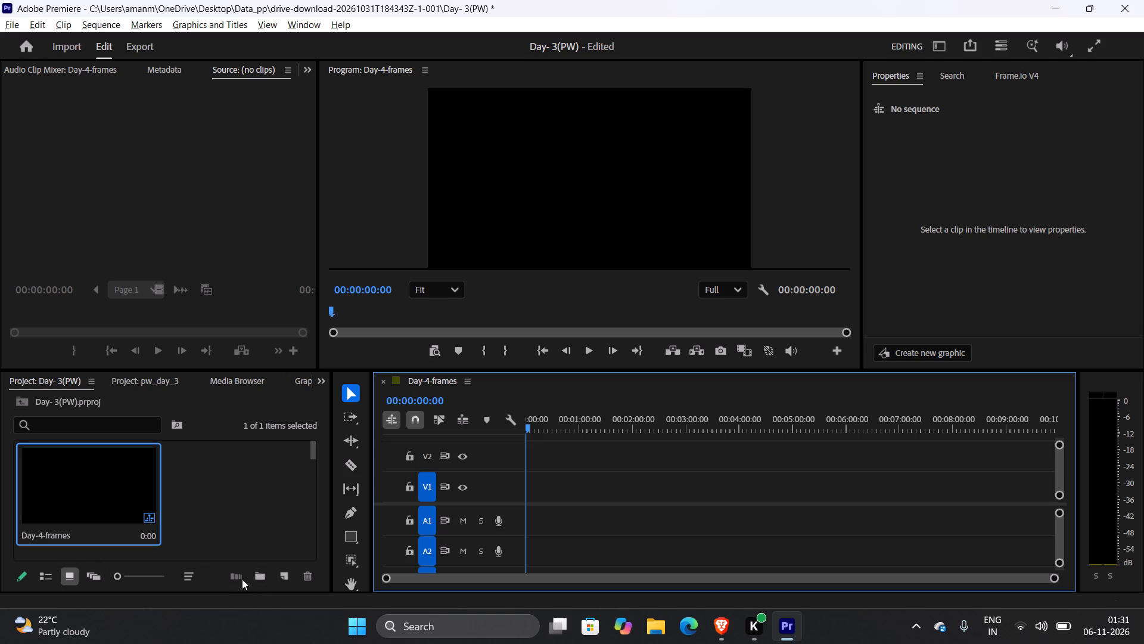
Create a white FFFFFF color matte at 1920 × 1080 and 30 fps, named wh, checking the tutorial for the naming.
click(283, 581)
click(324, 517)
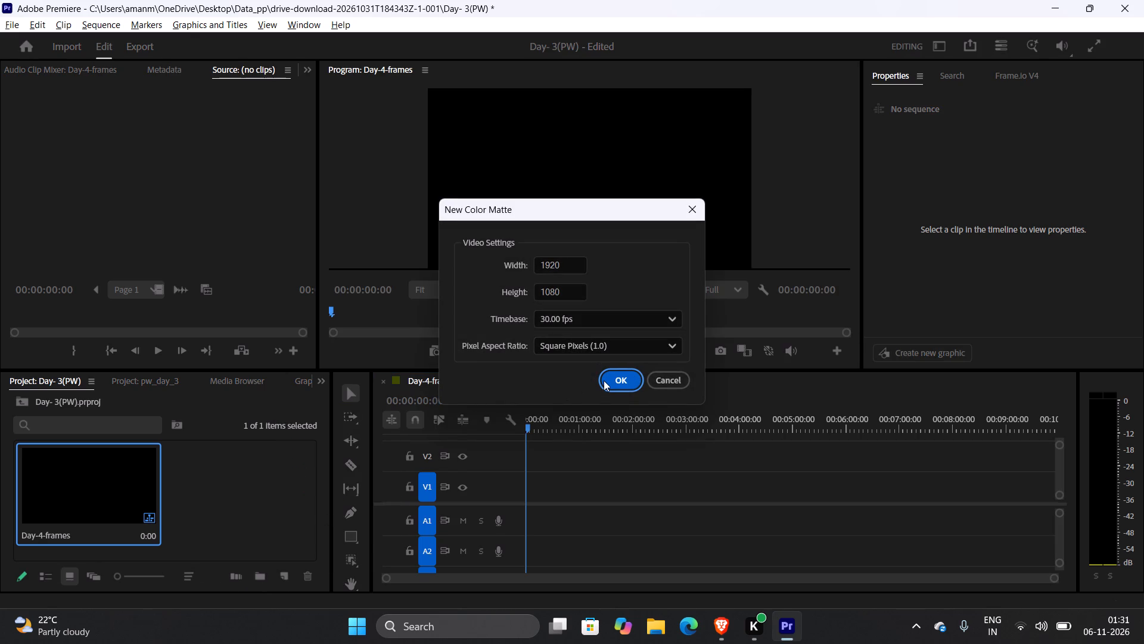
click(610, 380)
drag(466, 321, 322, 437)
click(663, 422)
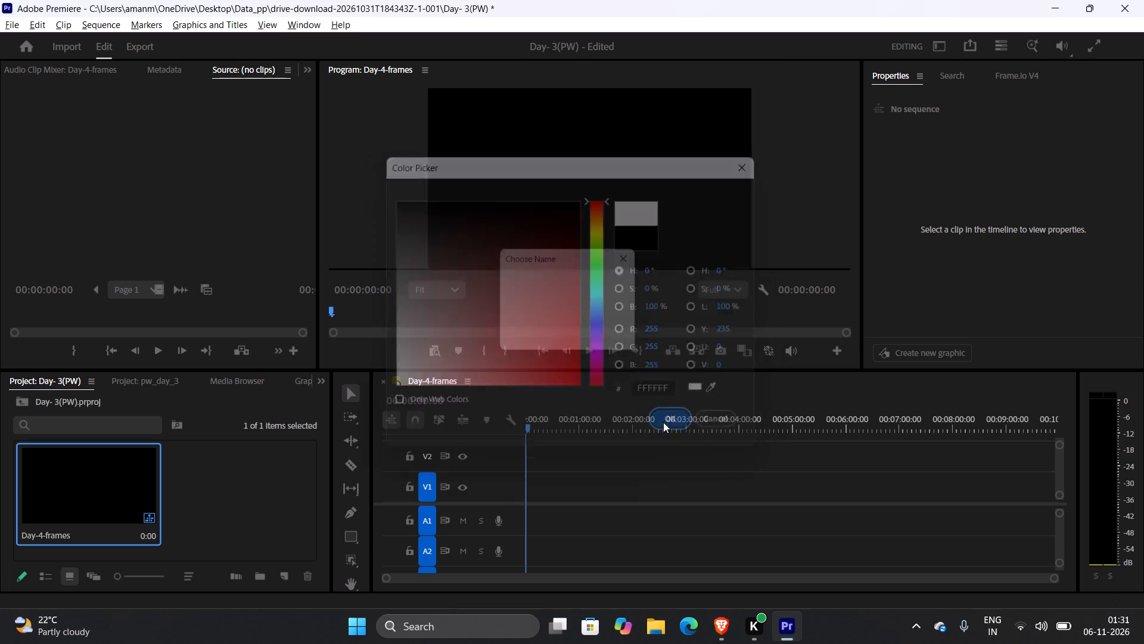
key(alt+Tab)
key(space)
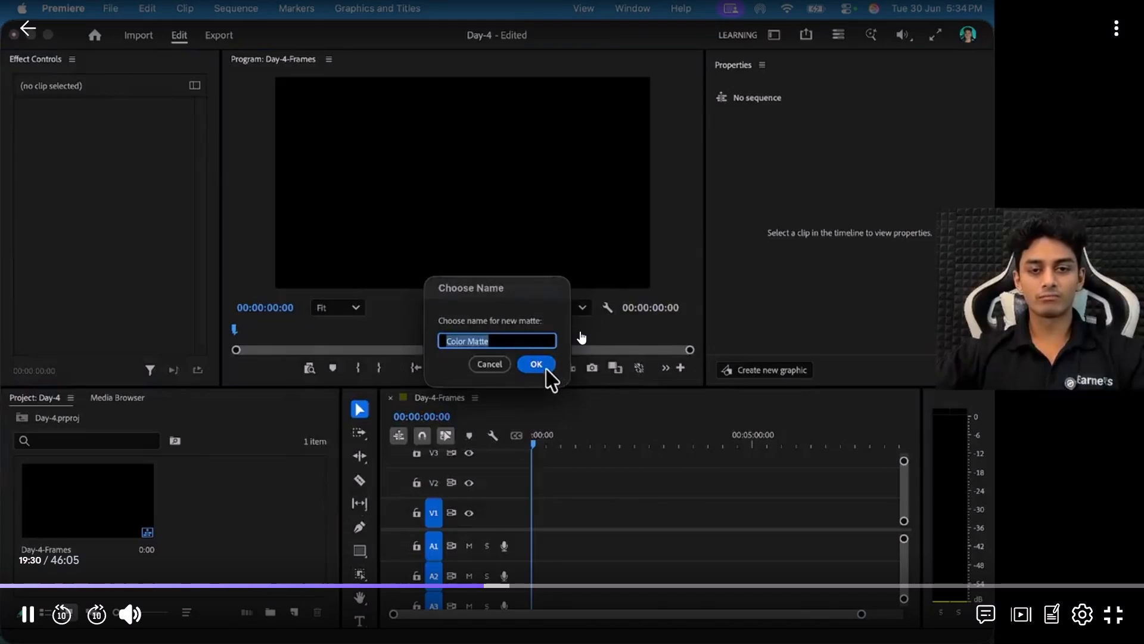
key(space)
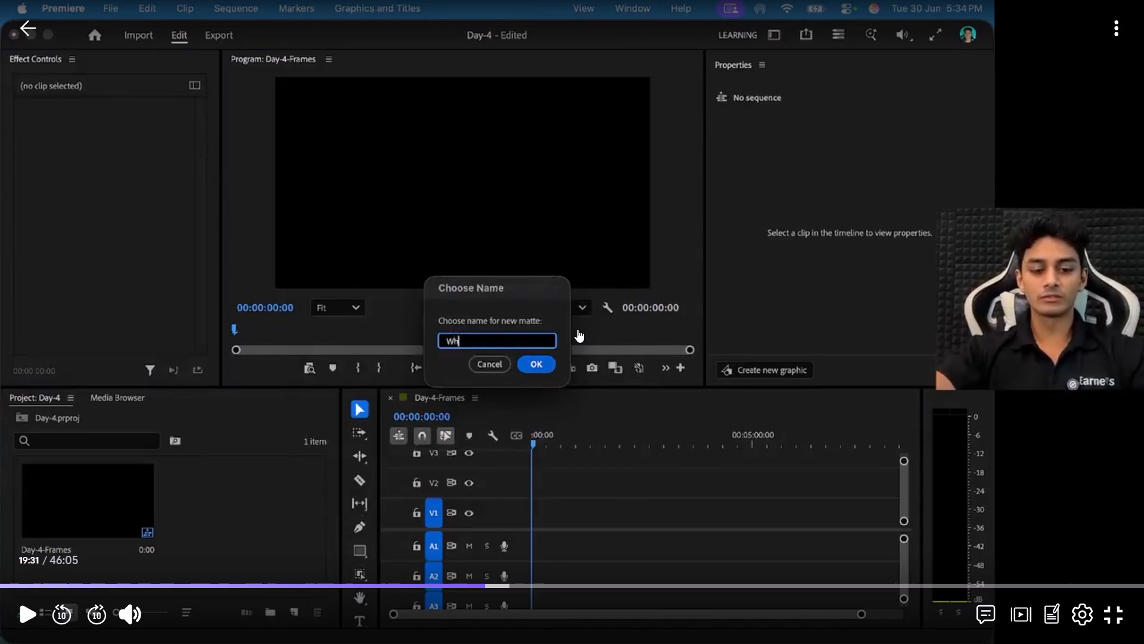
key(alt+Tab)
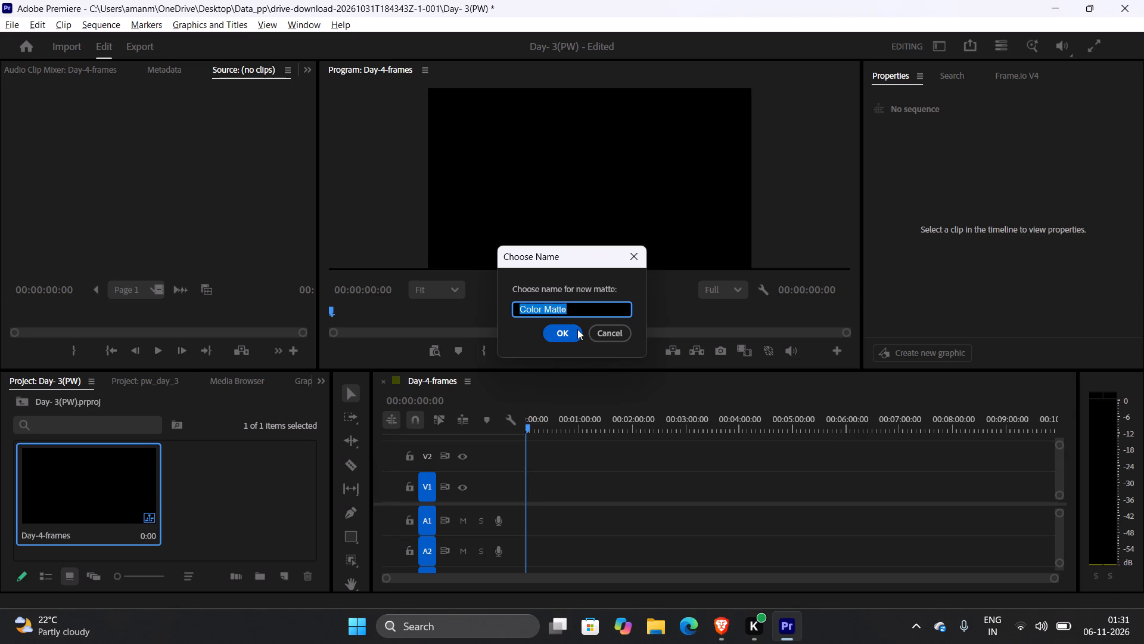
text(wh)
key(Return)
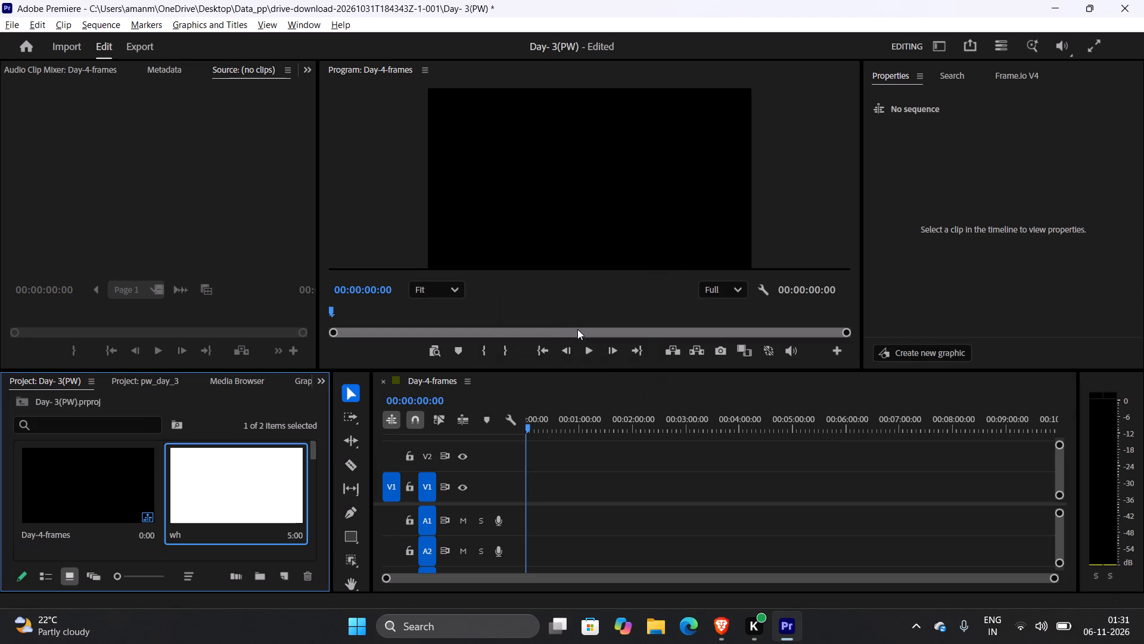
Place the wh matte at the start of track V1 in Day-4-frames, preview it and return the playhead to 00:00:00:00.
drag(222, 503, 525, 507)
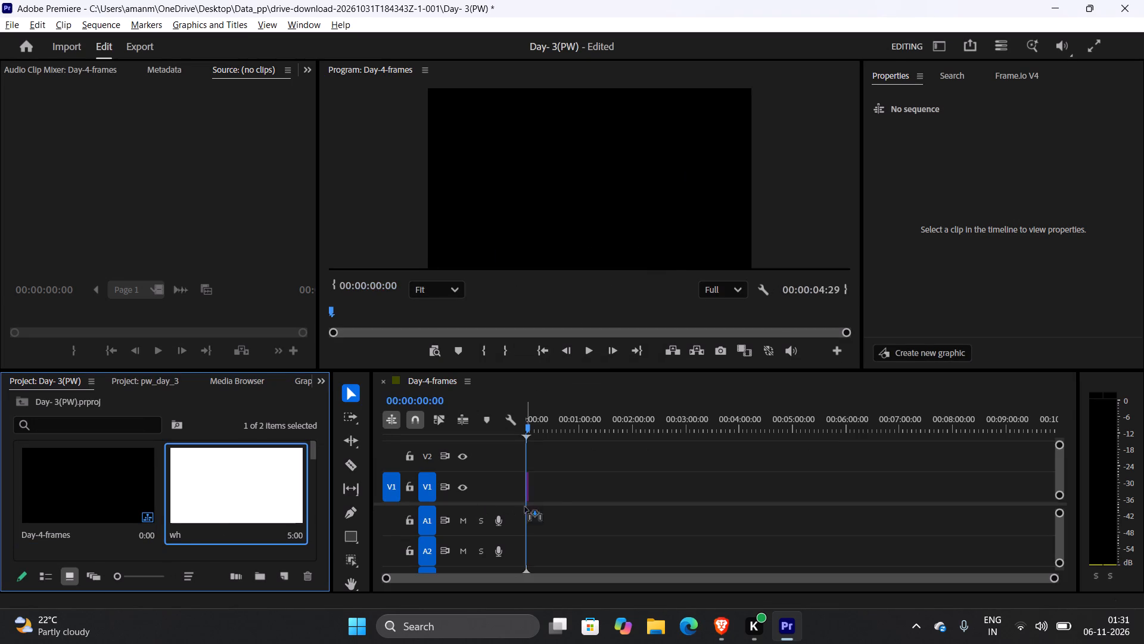
drag(525, 507, 520, 486)
click(590, 352)
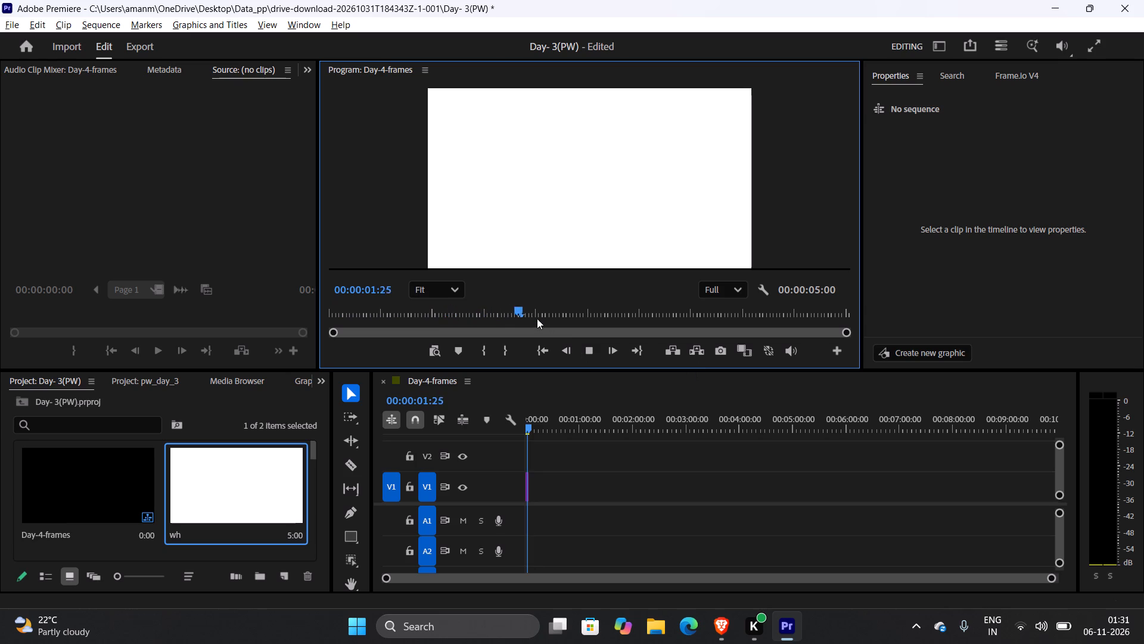
drag(532, 312, 65, 343)
Watch the next bit of the tutorial and rename the wh matte in the project as white.
key(alt+Tab)
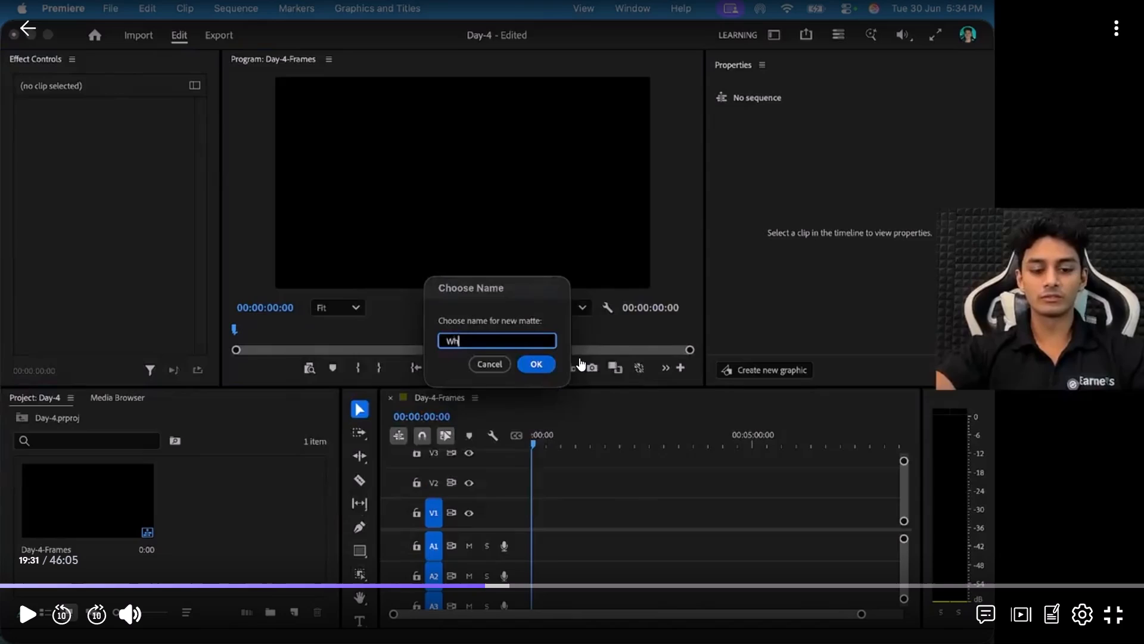
click(531, 449)
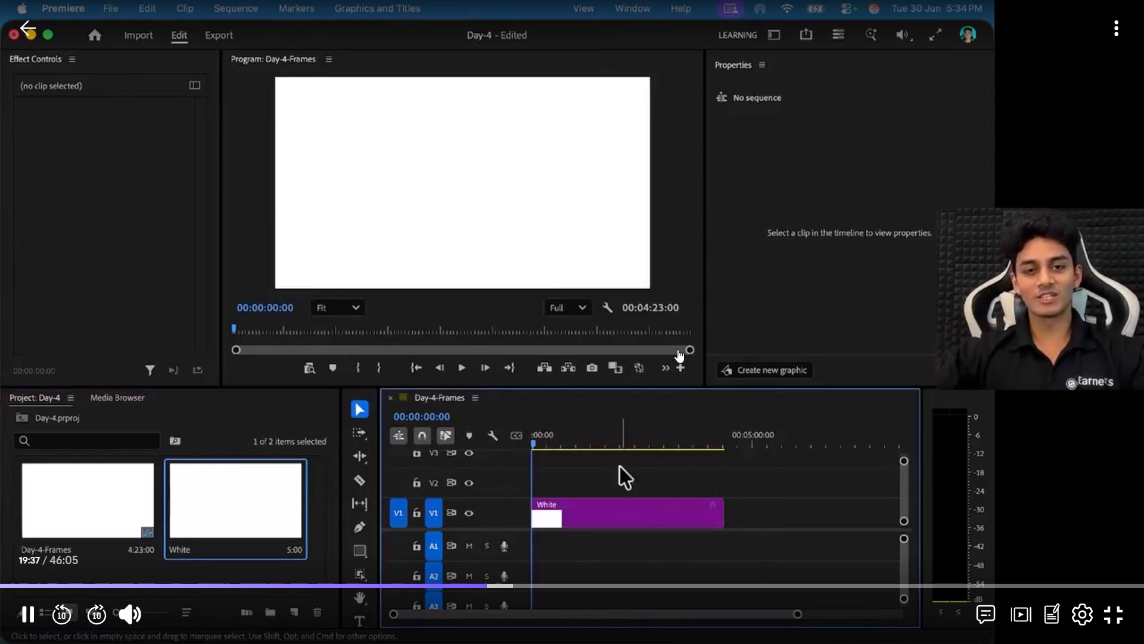
key(alt+Tab)
click(179, 532)
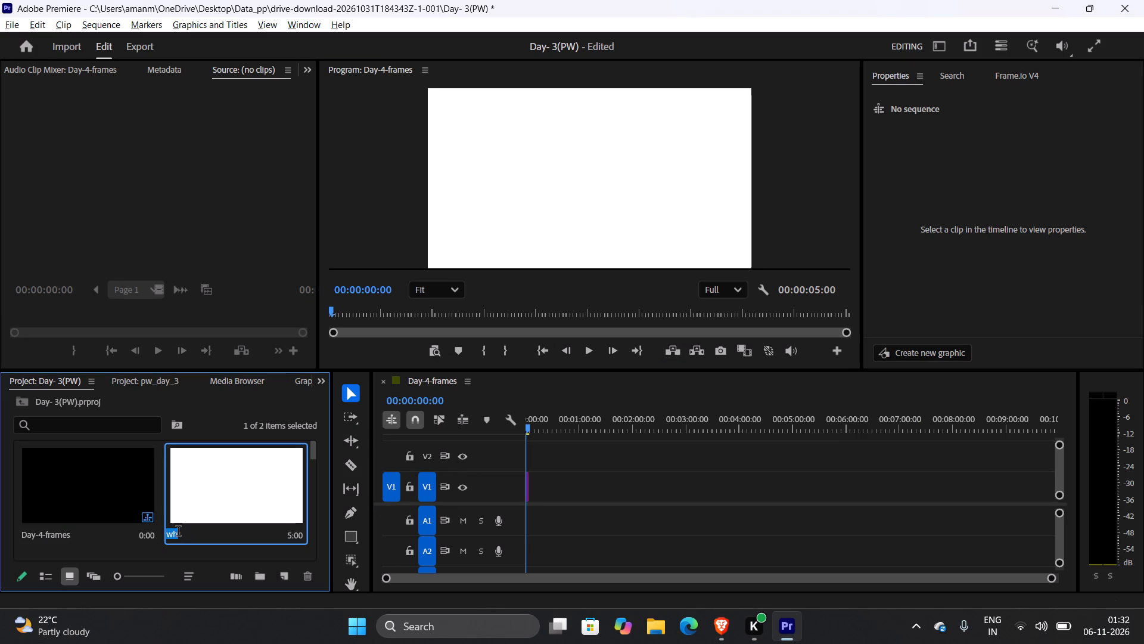
text(white)
key(Return)
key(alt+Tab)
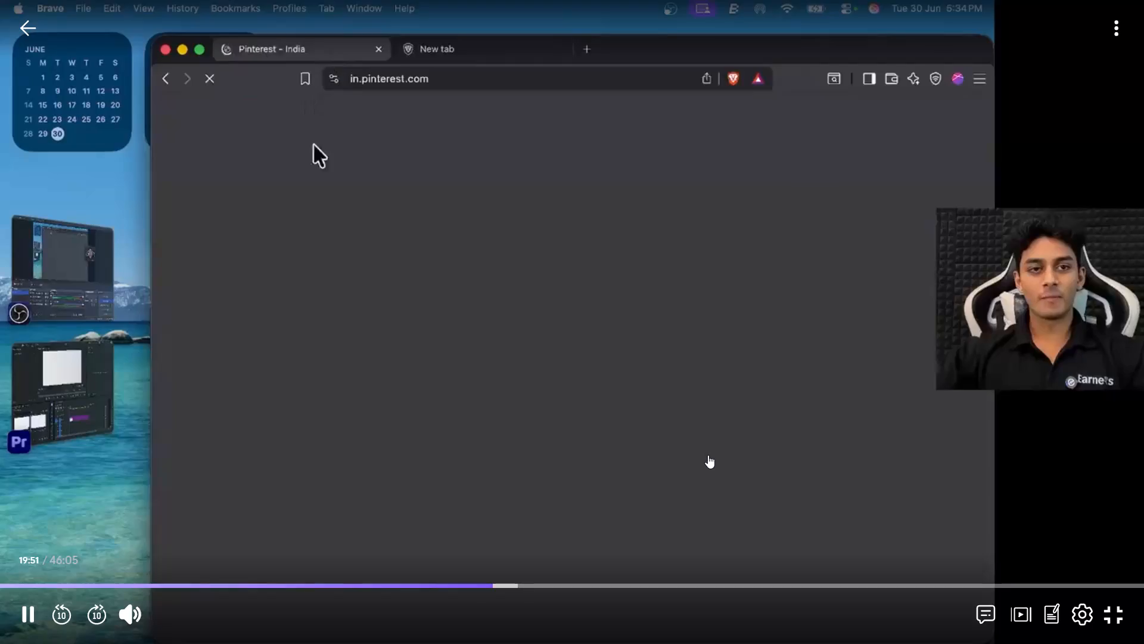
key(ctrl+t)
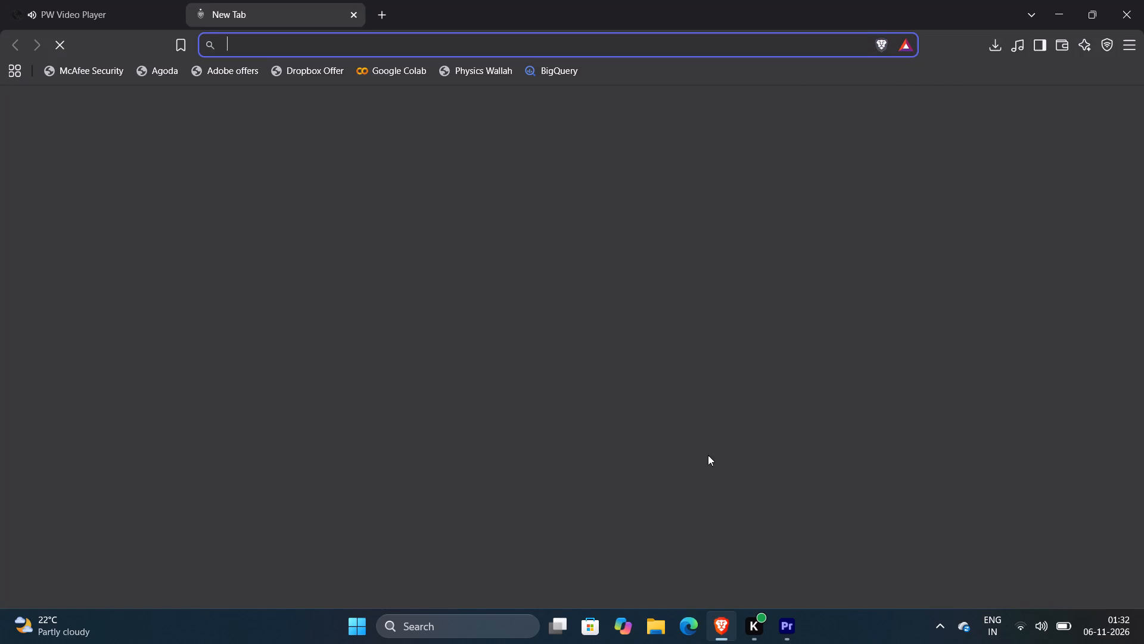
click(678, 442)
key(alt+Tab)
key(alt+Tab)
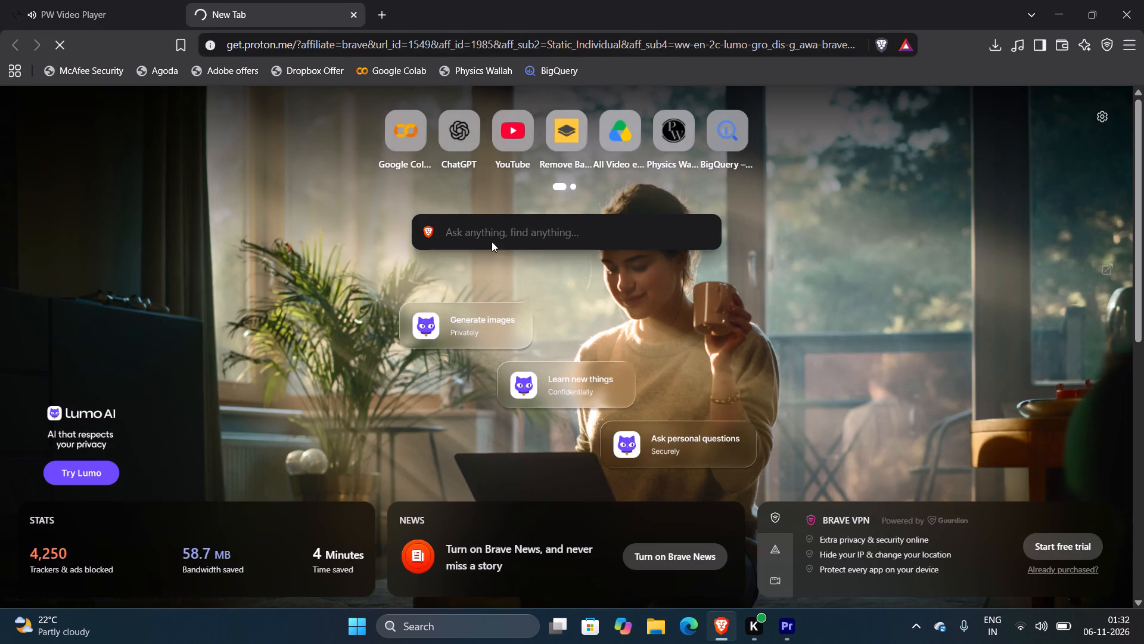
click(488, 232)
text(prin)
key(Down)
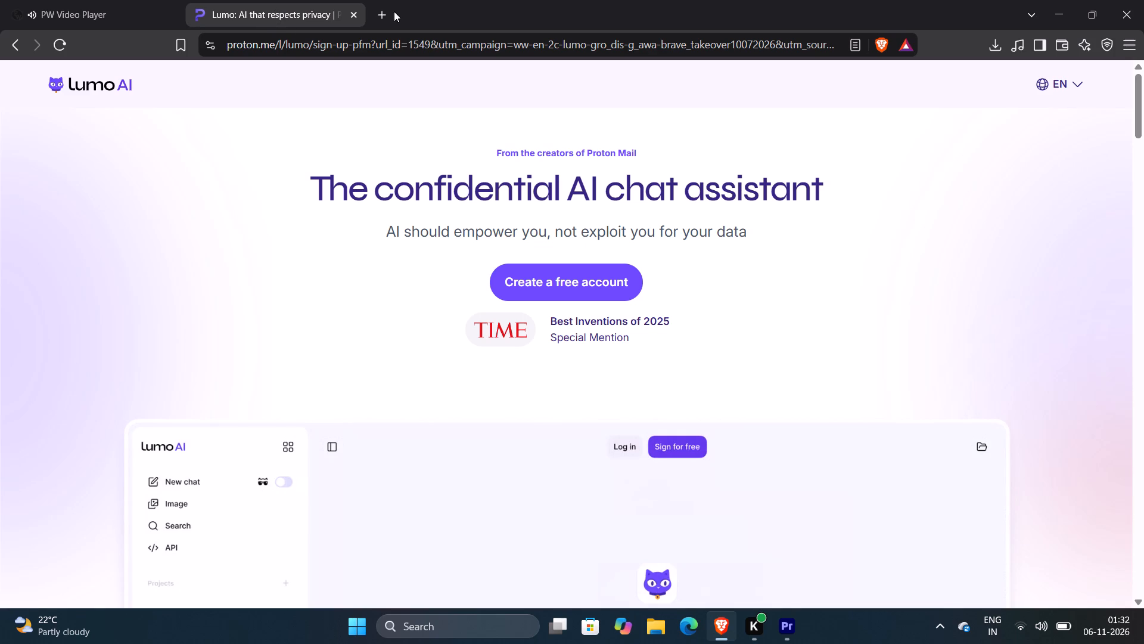
Pause the tutorial, search the web for printrest in a fresh browser tab, open Pinterest - India and dismiss its Terms of Service notice.
click(381, 11)
click(353, 11)
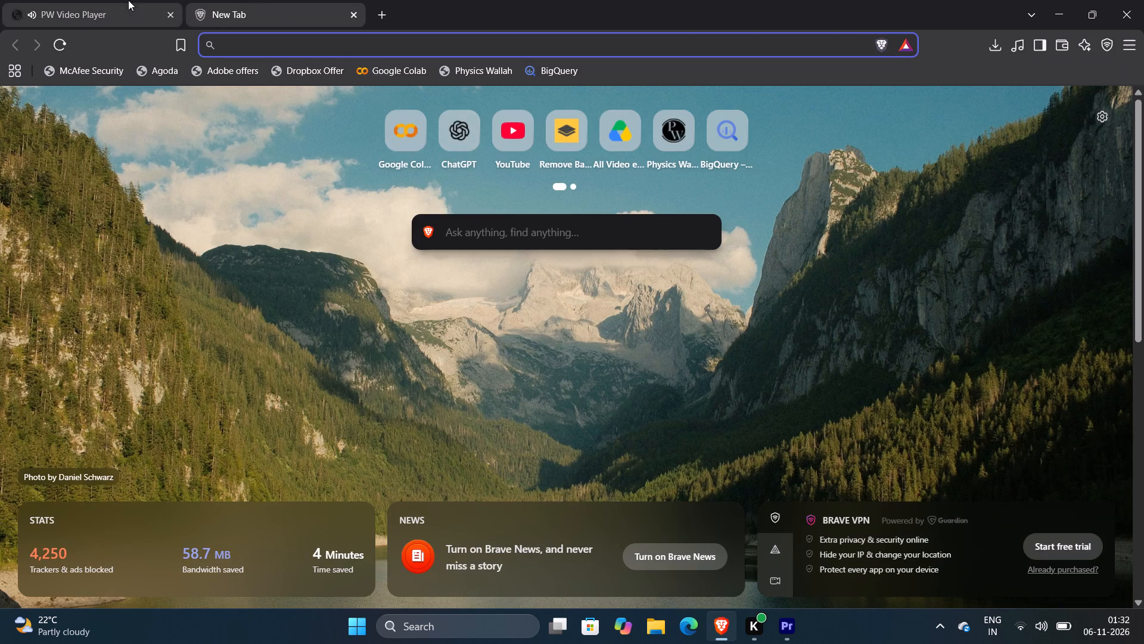
click(128, 0)
click(332, 266)
click(263, 0)
click(500, 234)
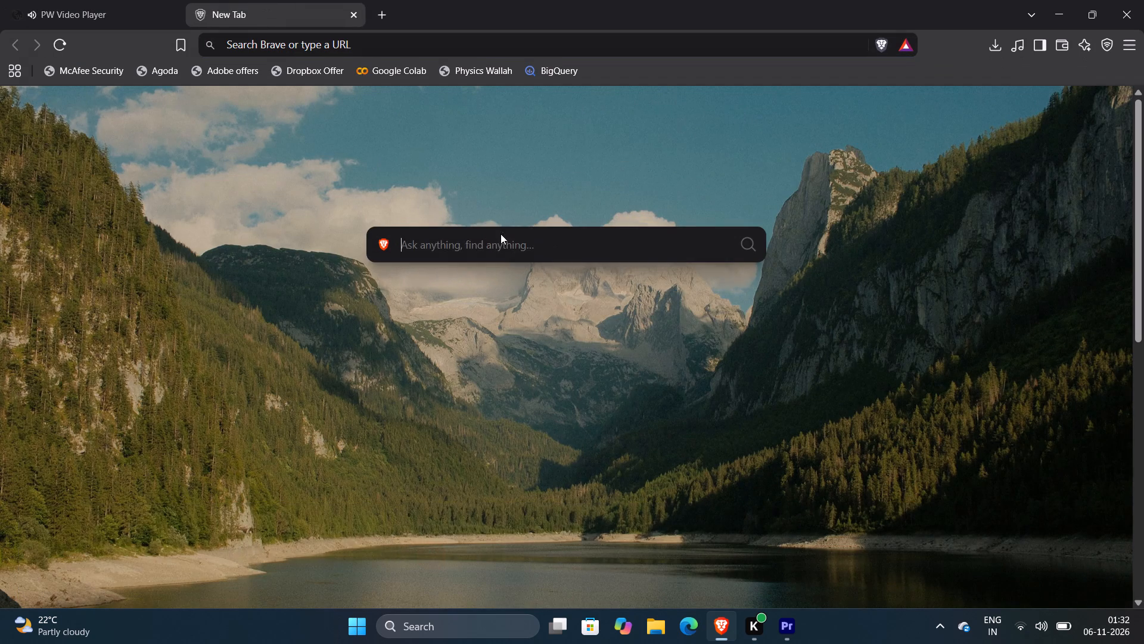
text(prin)
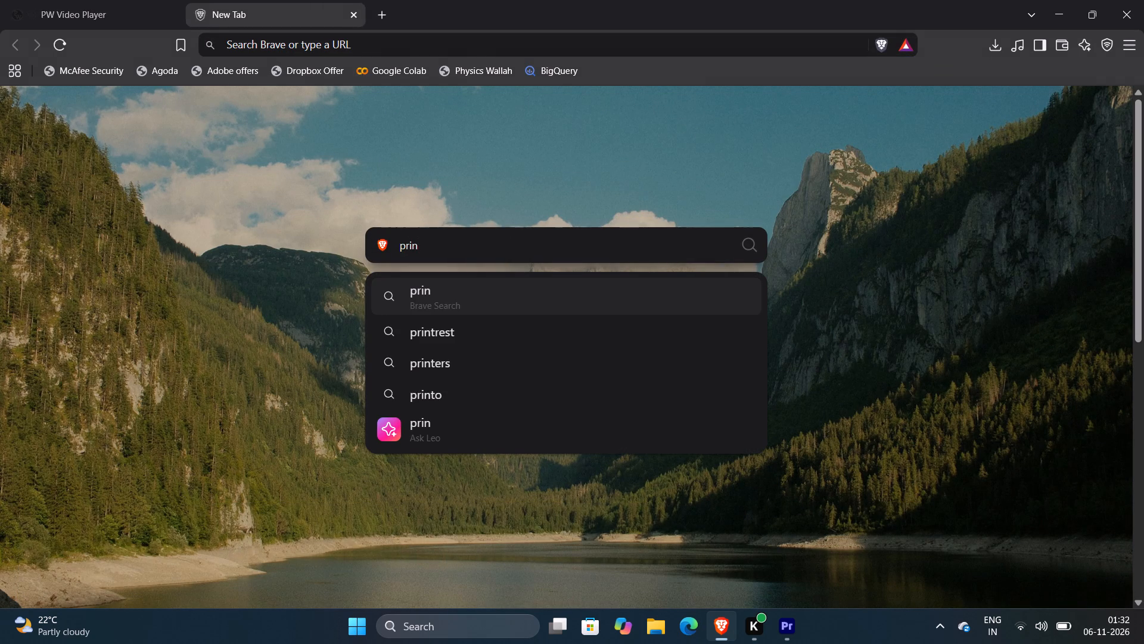
key(Down)
key(Return)
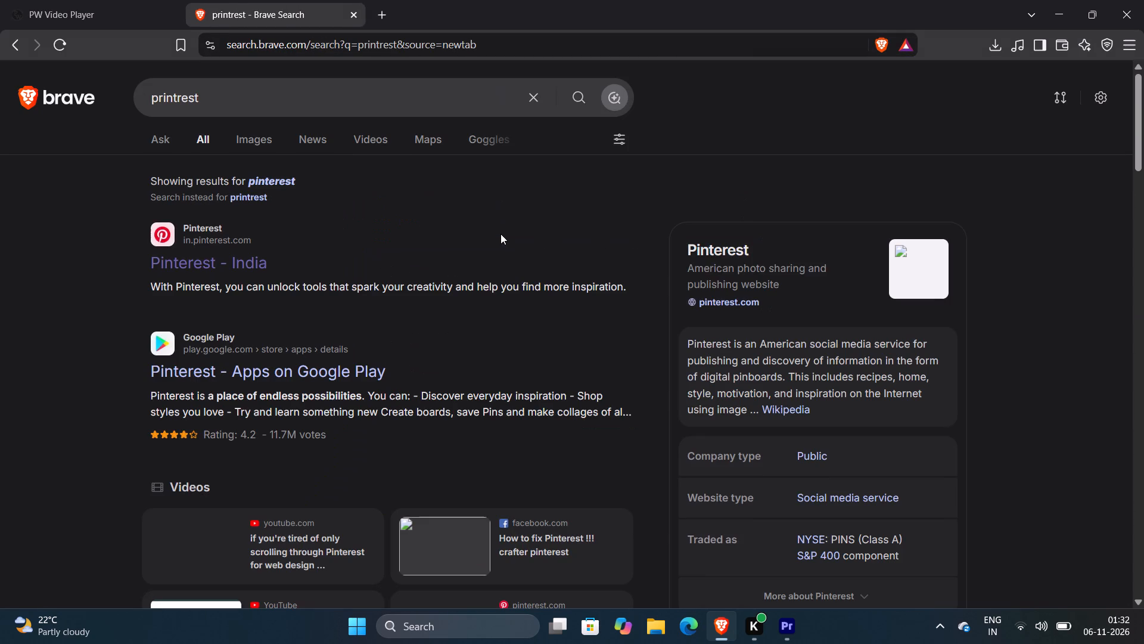
click(251, 271)
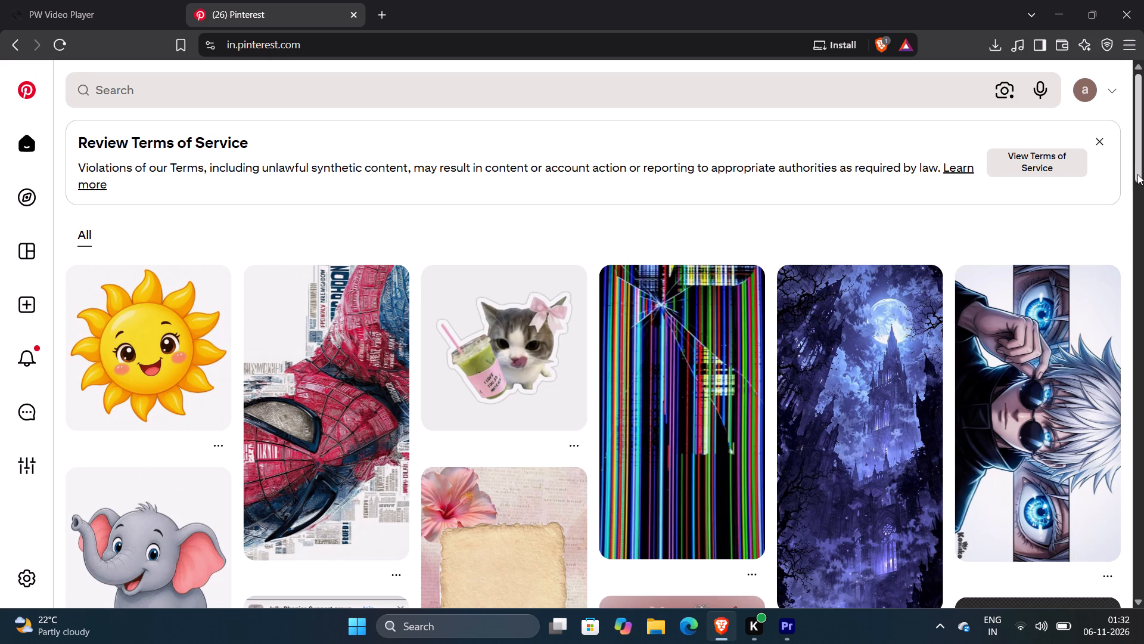
click(1102, 142)
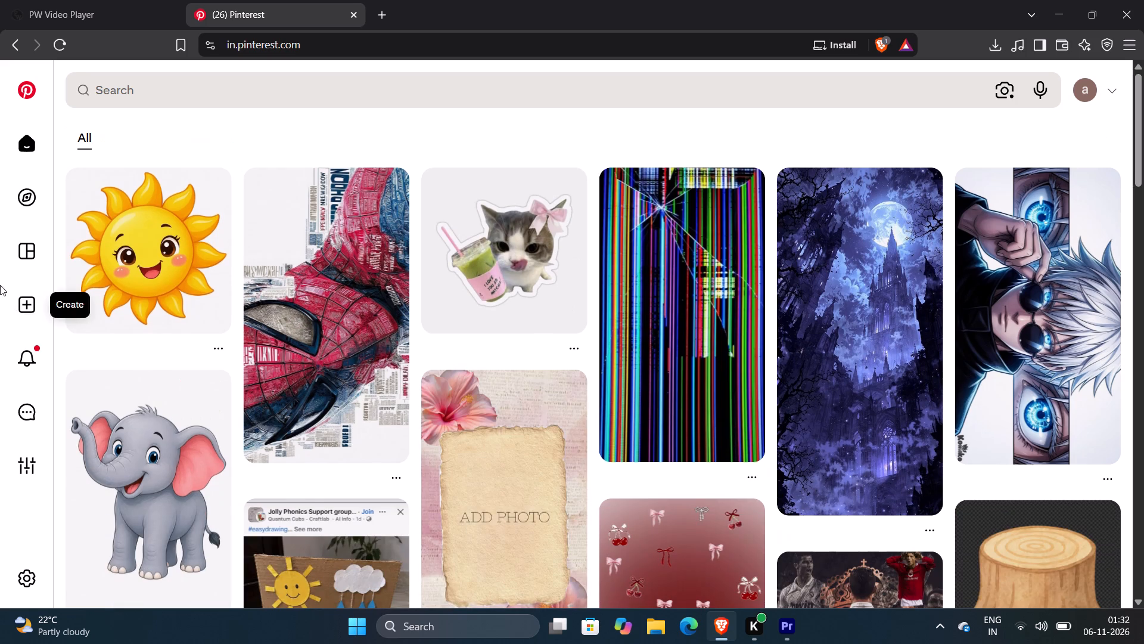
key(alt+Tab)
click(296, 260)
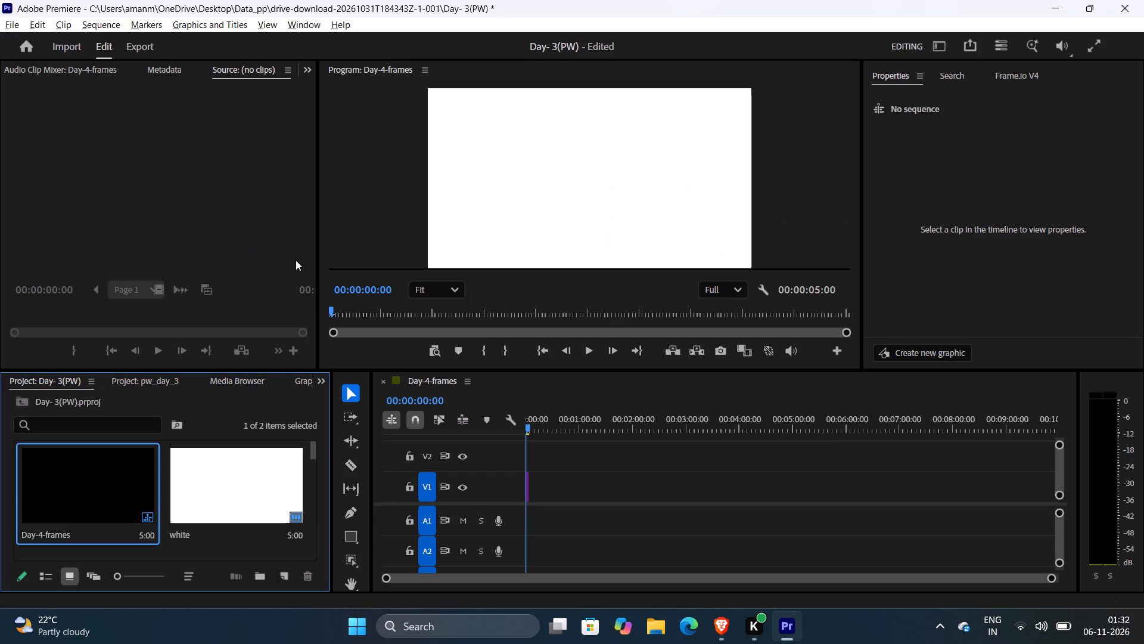
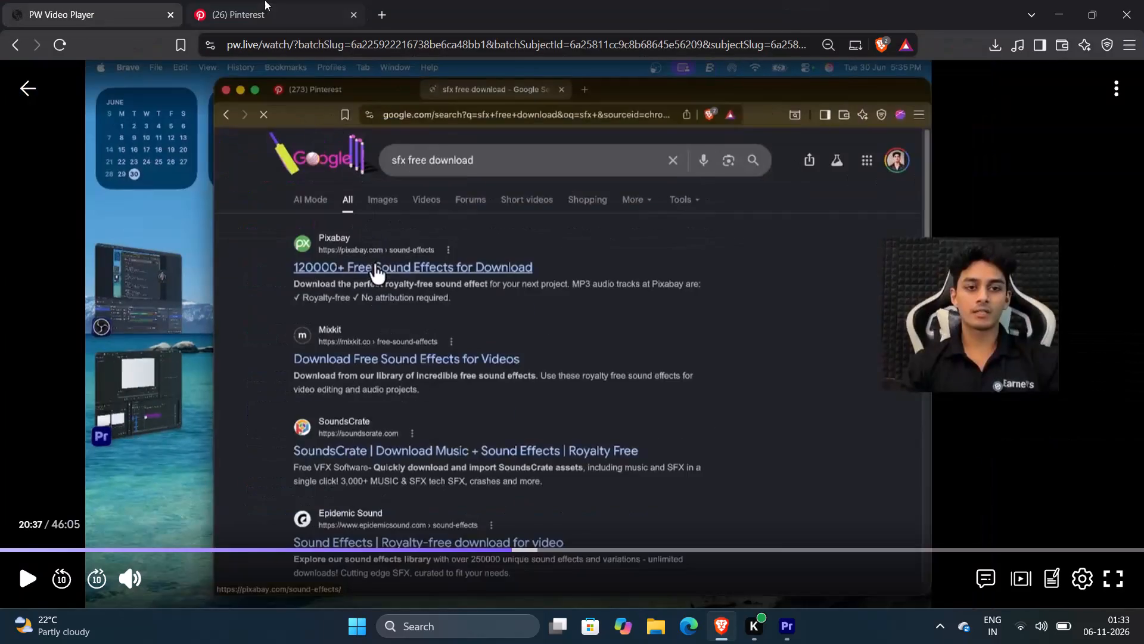
Detach the Pinterest tab from the tutorial into its own browser window and maximize that window.
drag(262, 0, 271, 38)
drag(271, 38, 266, 80)
drag(262, 18, 368, 76)
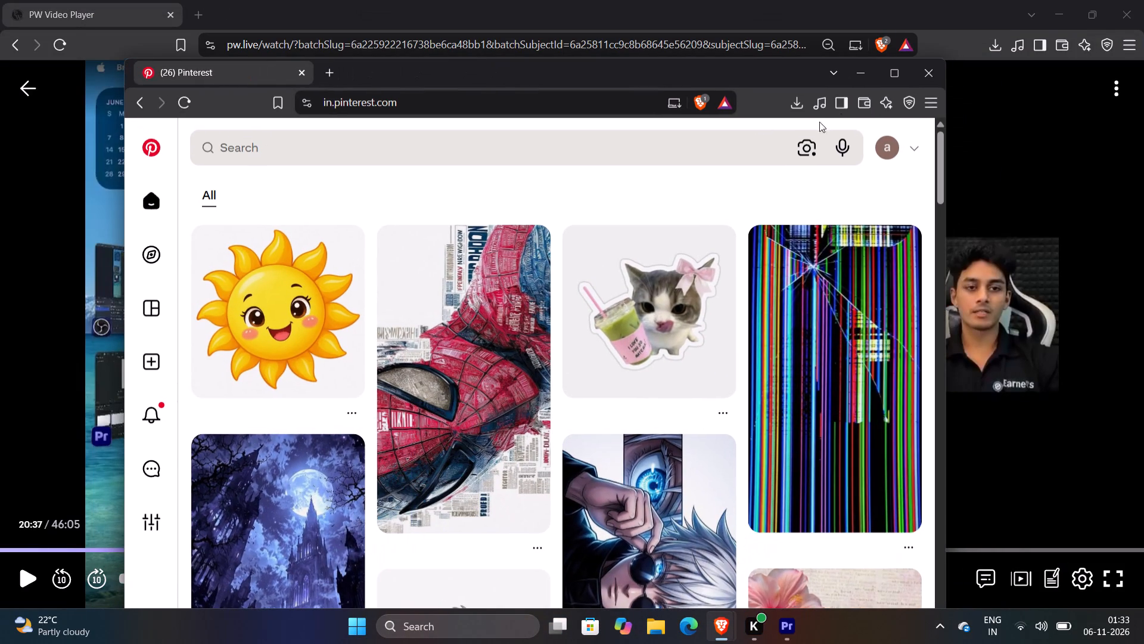
click(898, 70)
Search the web for sfx free download in a fresh tab beside Pinterest and open Pixabay's sound effects page.
key(alt+Tab)
key(alt+Tab)
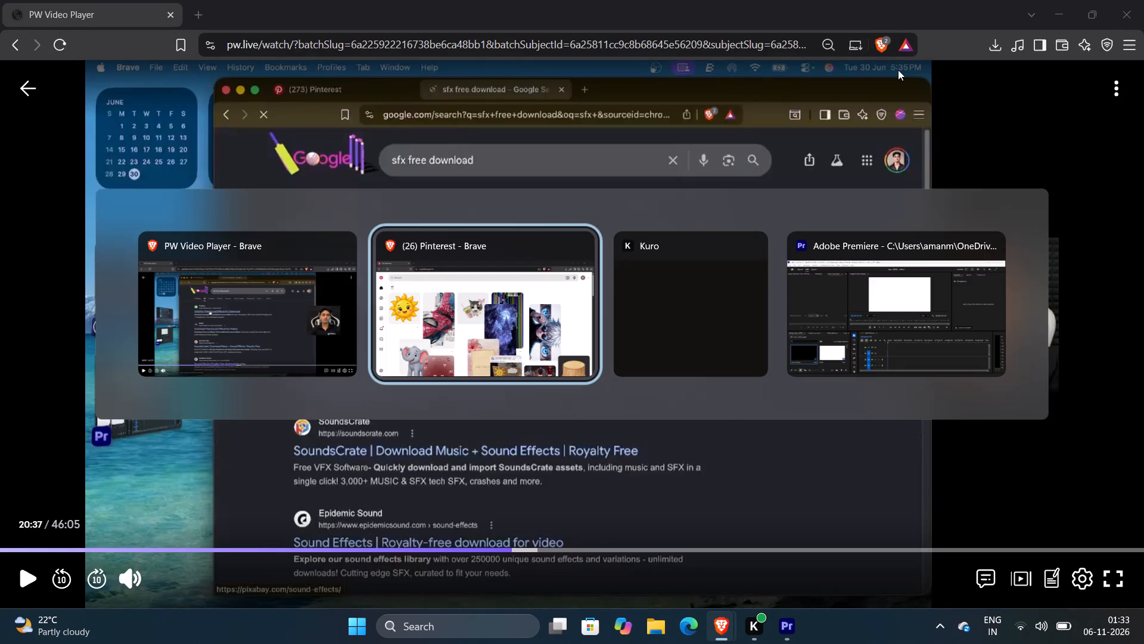
click(200, 5)
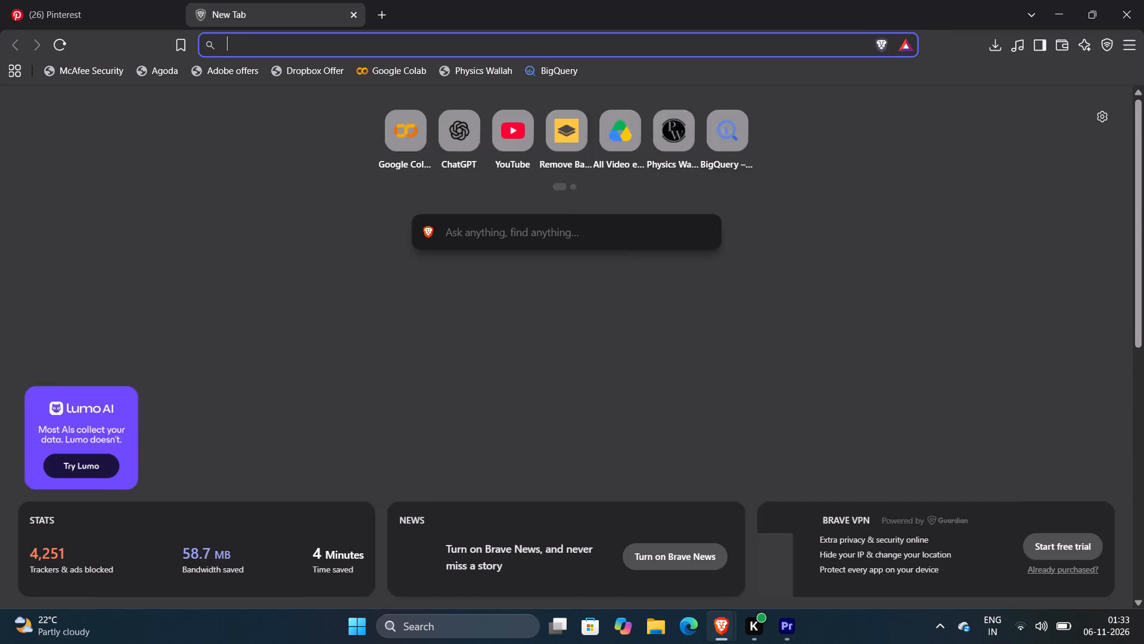
text(sfx)
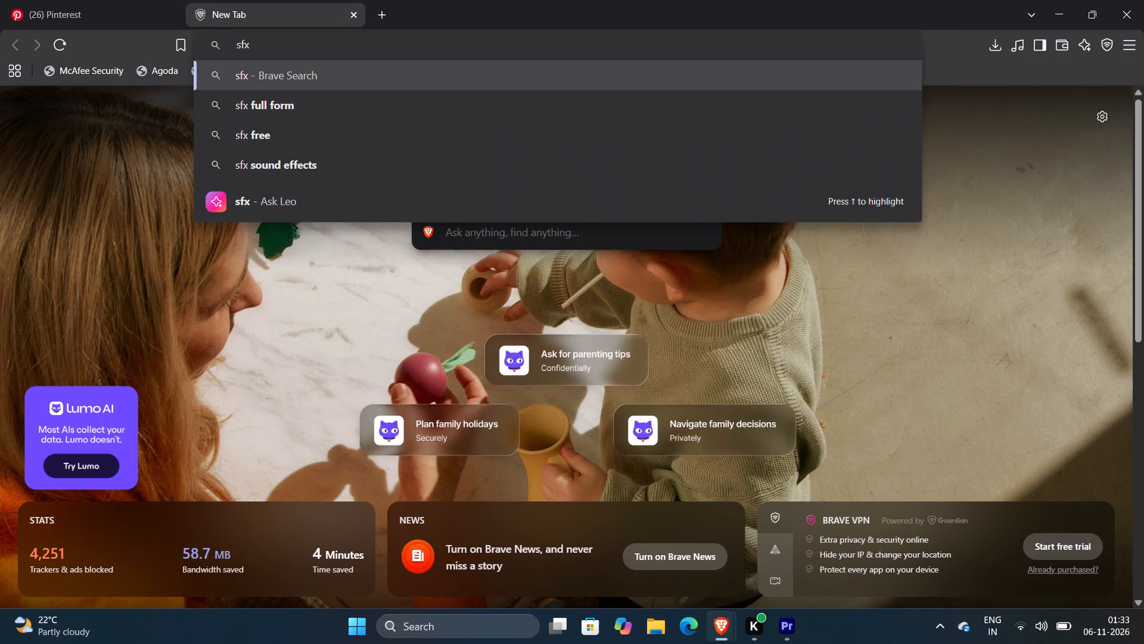
key(space)
text(fr)
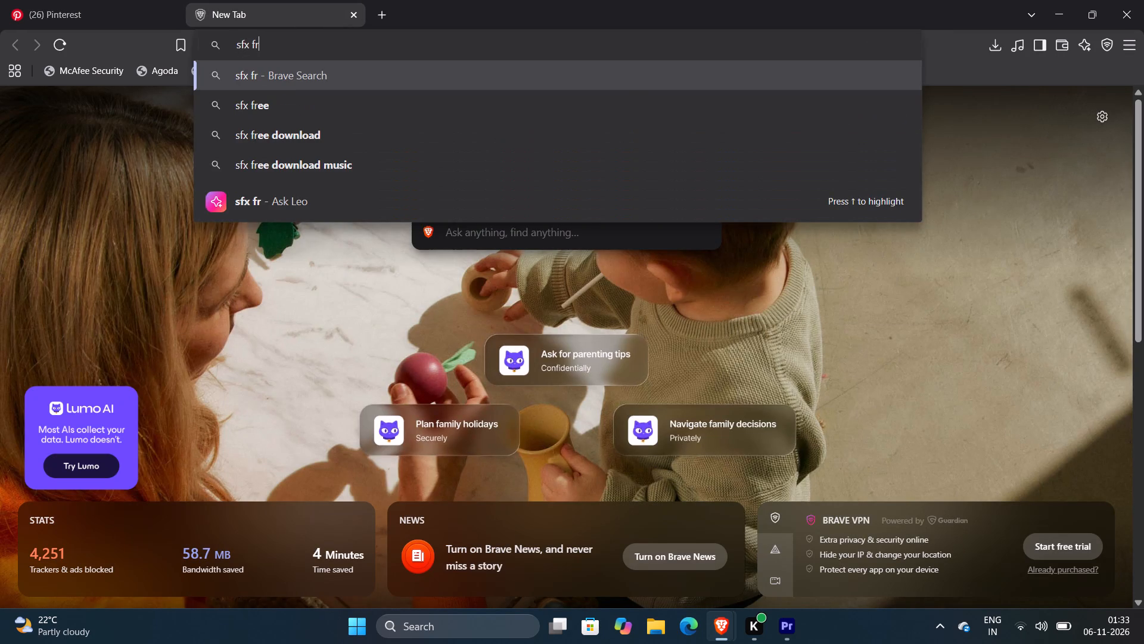
key(Down)
key(Down)
key(Return)
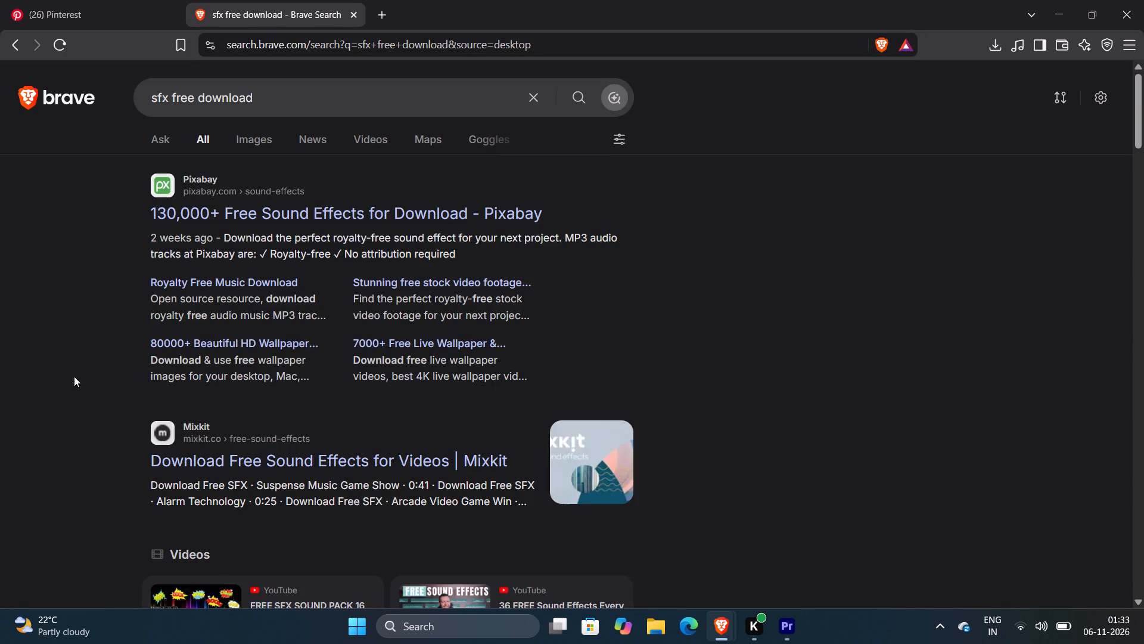
key(alt+Tab)
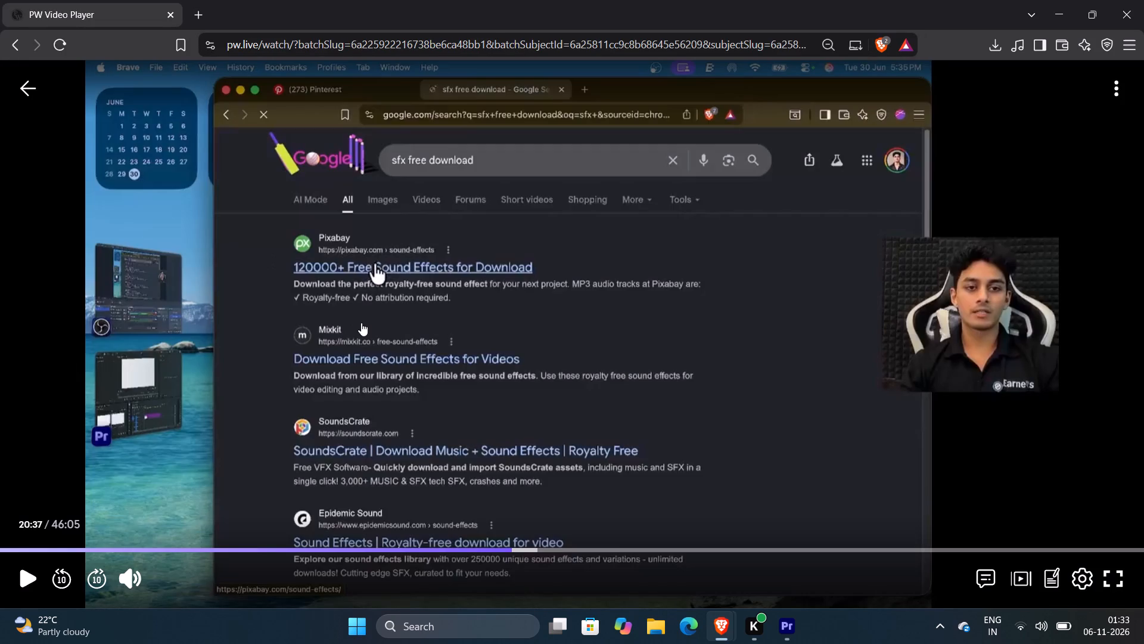
key(alt+Tab)
click(254, 216)
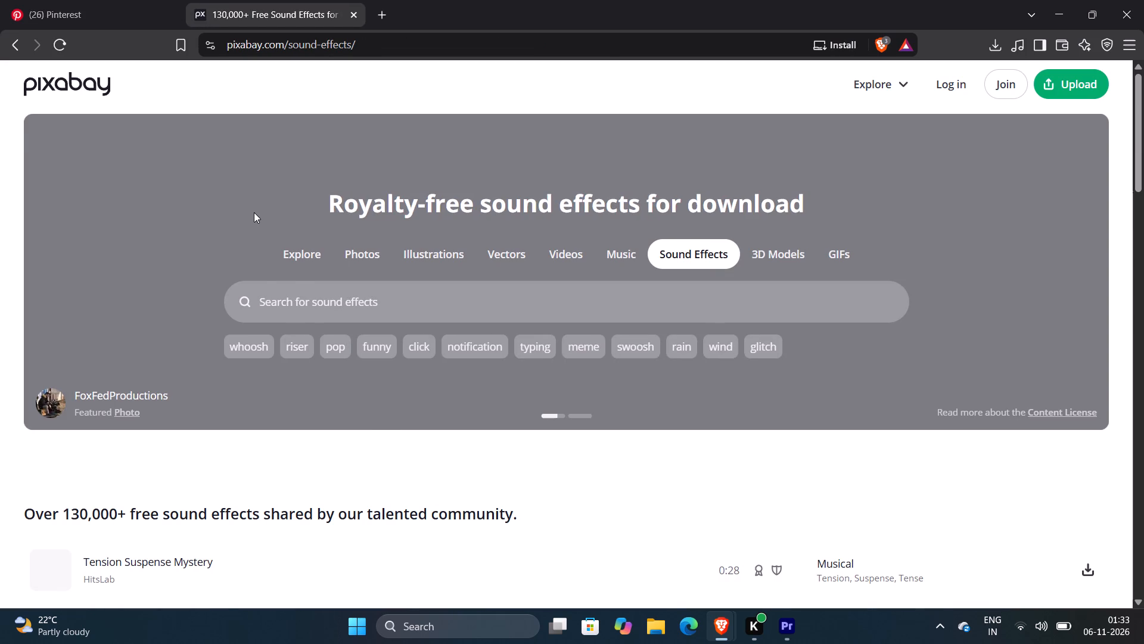
key(ctrl+Tab)
key(ctrl+Tab)
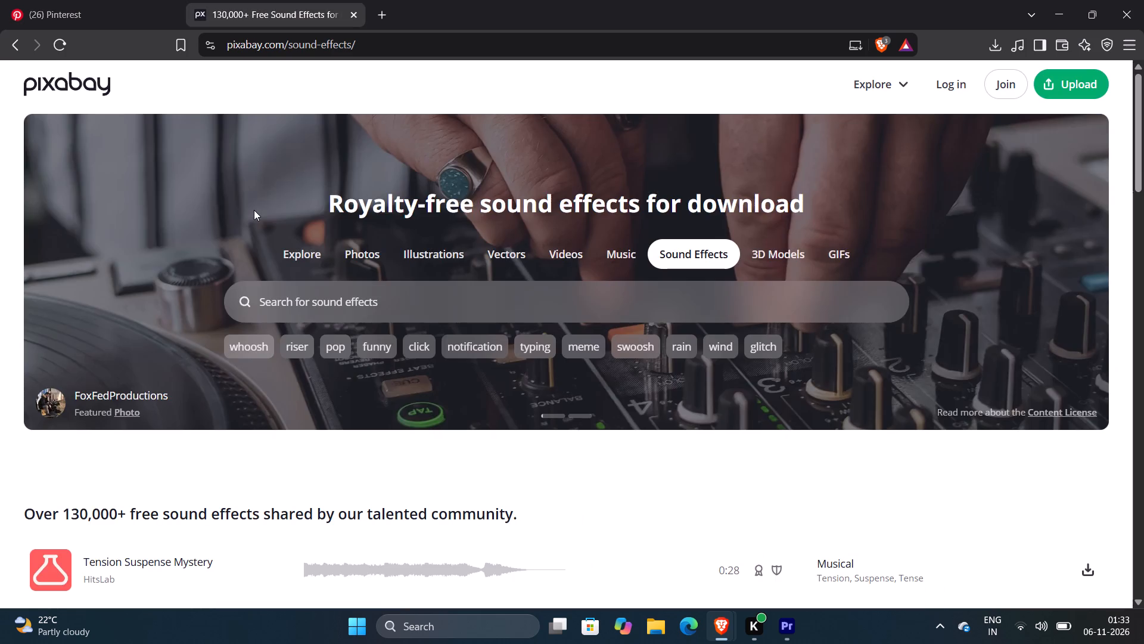
Play the next part of the tutorial up to saving the bell image from Pinterest, and pause it there.
key(alt+Tab)
click(454, 258)
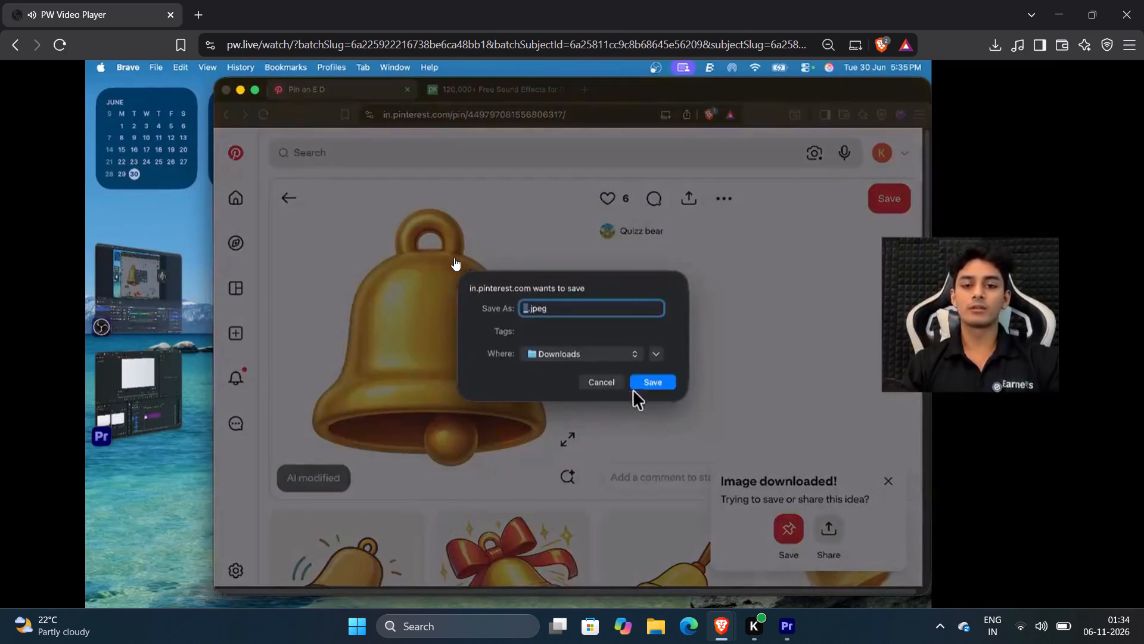
click(646, 296)
Search Pinterest for bell, browse the pins and open the yellow cartoon bell with the dark outline.
key(alt+Tab)
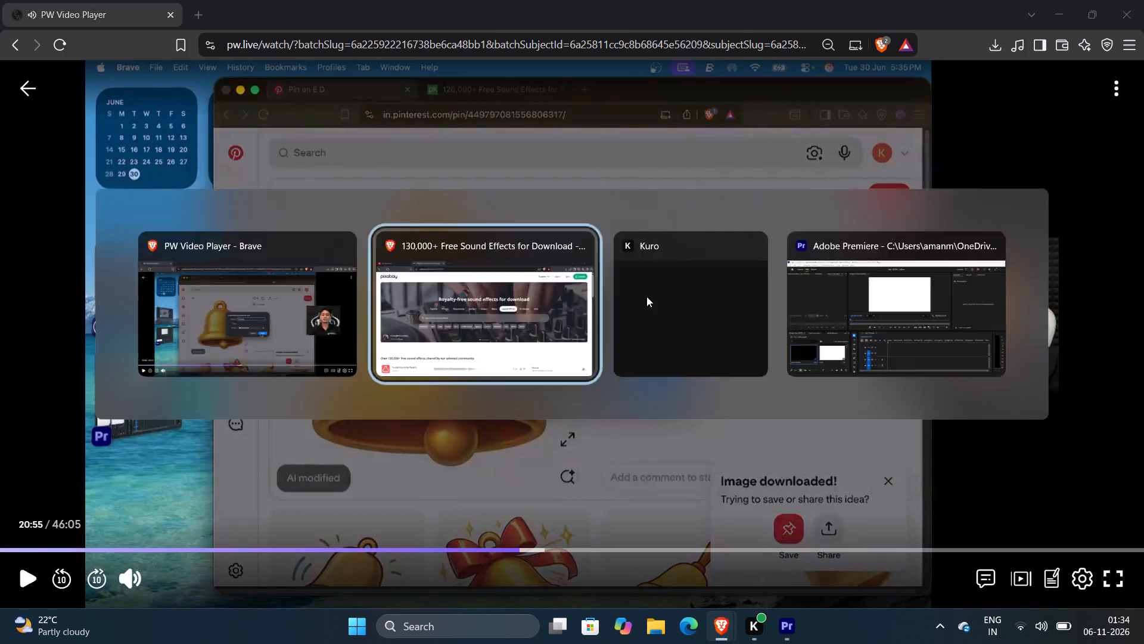
click(19, 0)
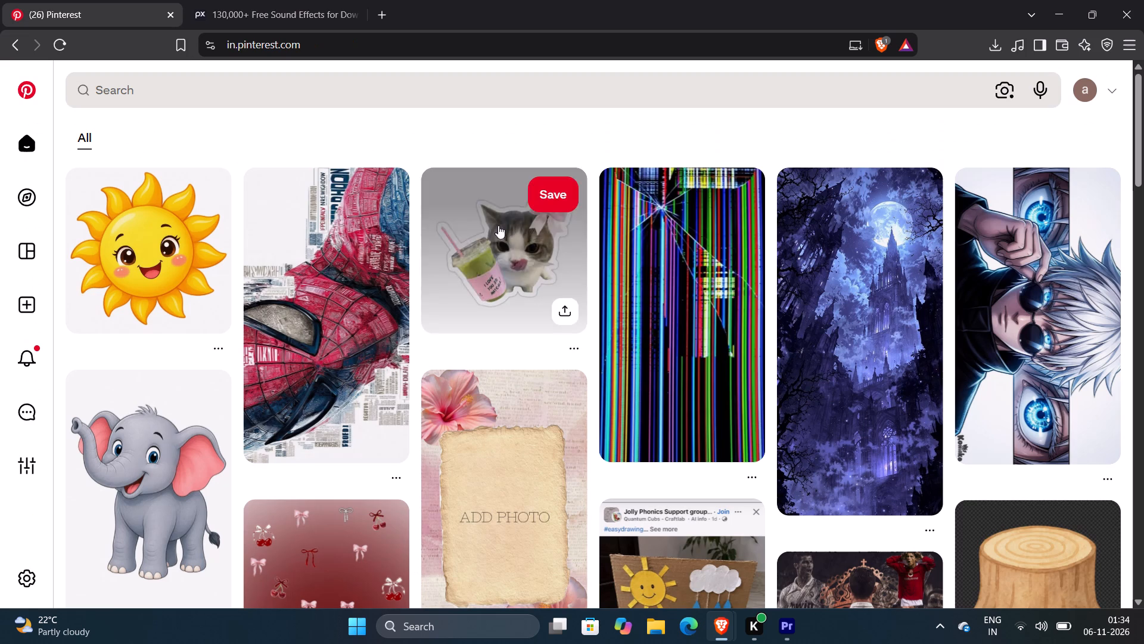
click(357, 97)
text(bell)
key(Return)
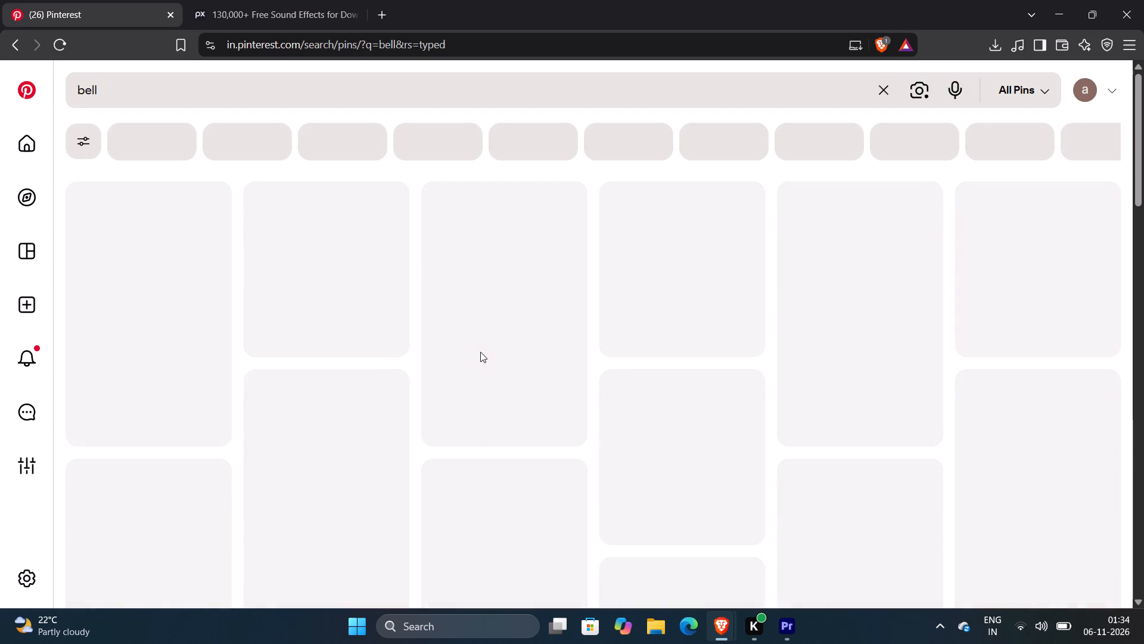
scroll(486, 407, down, 2)
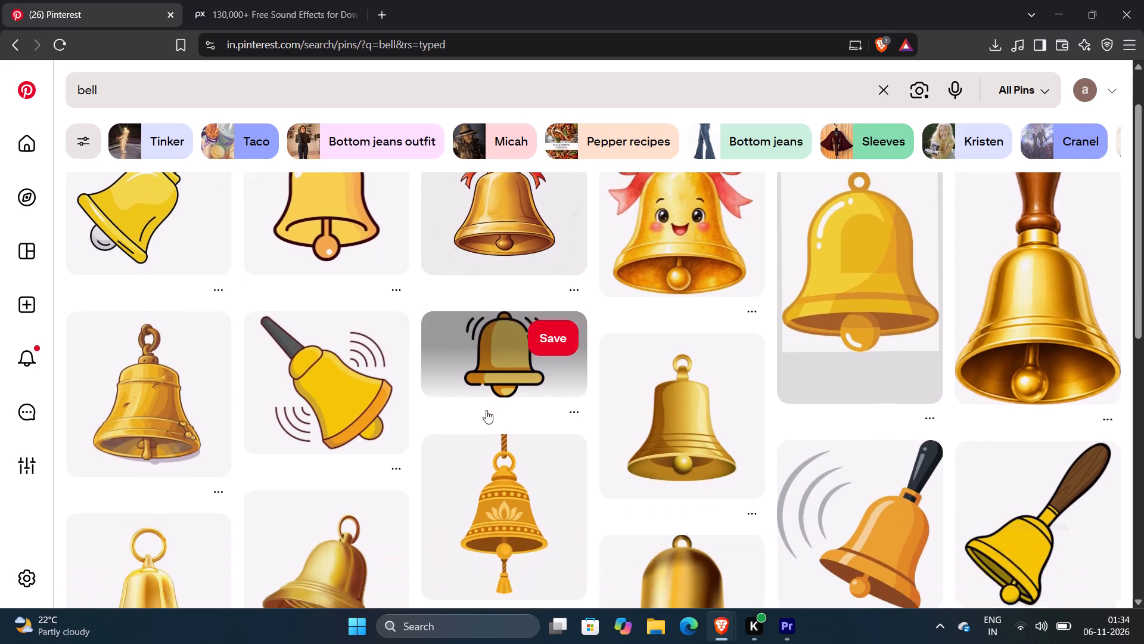
scroll(486, 410, up, 1)
scroll(486, 410, down, 1)
scroll(486, 410, up, 1)
scroll(486, 410, down, 1)
scroll(486, 410, up, 1)
scroll(488, 420, down, 1)
scroll(489, 423, up, 1)
scroll(489, 424, down, 1)
scroll(489, 425, up, 1)
scroll(489, 429, down, 3)
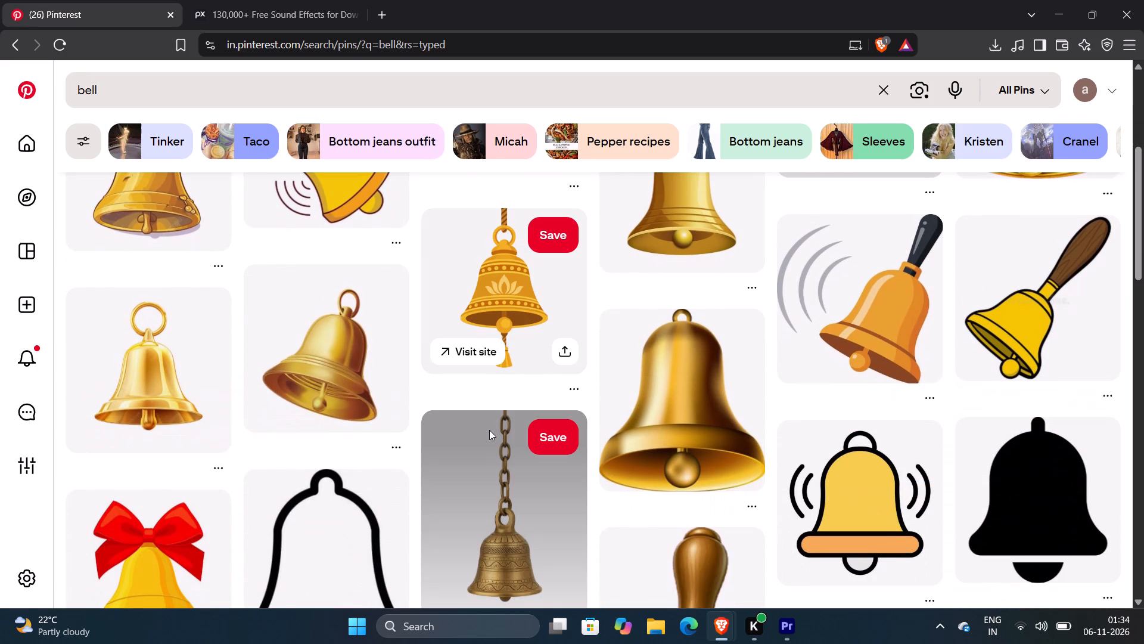
scroll(489, 430, up, 5)
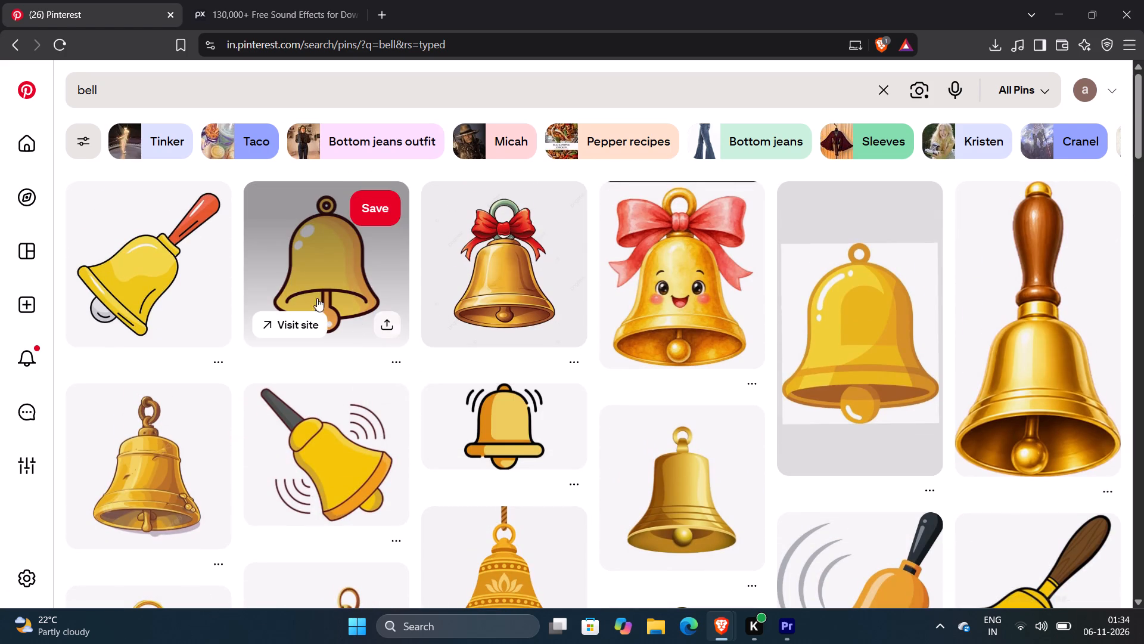
click(359, 255)
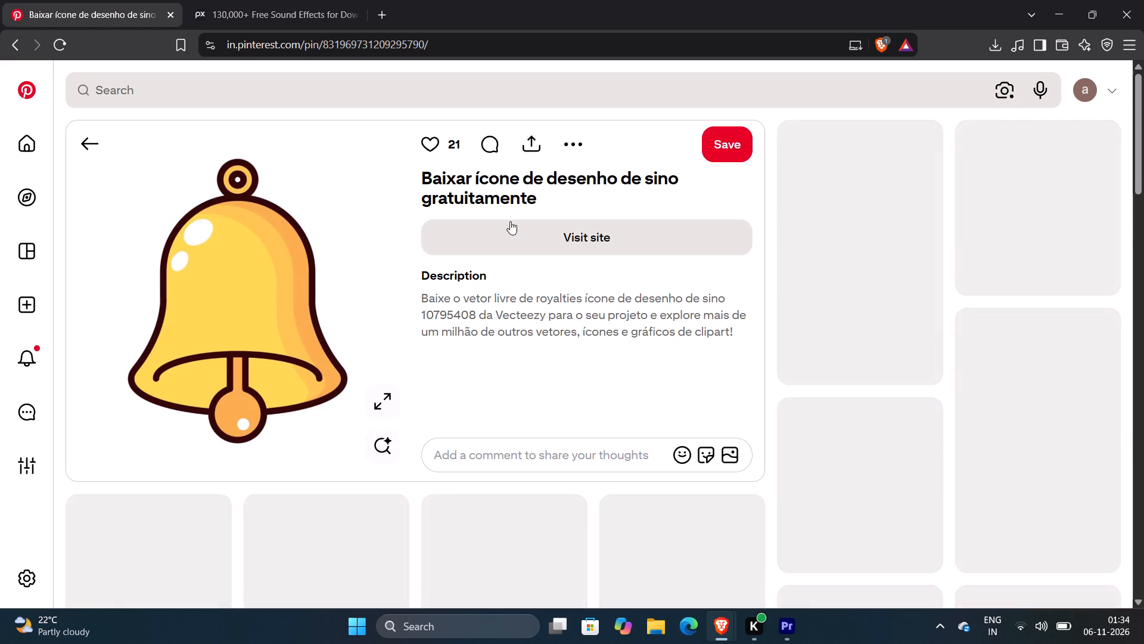
Save the bell pin to the profile and download its image as a JPEG named bell in Desktop's Data_of_pw_pp folder.
click(708, 146)
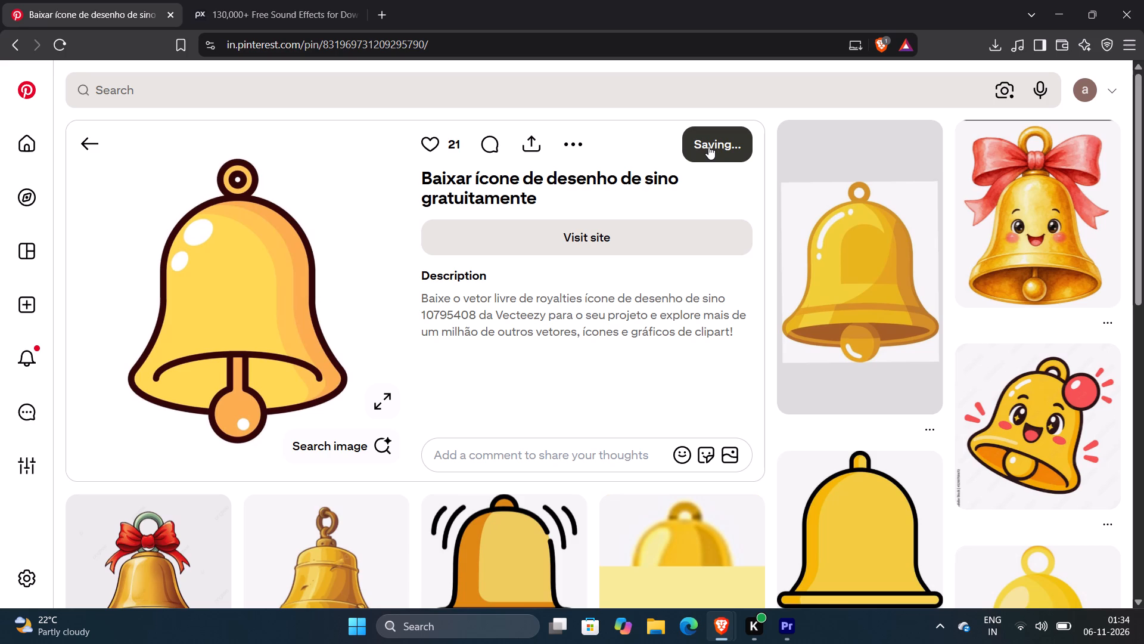
click(531, 143)
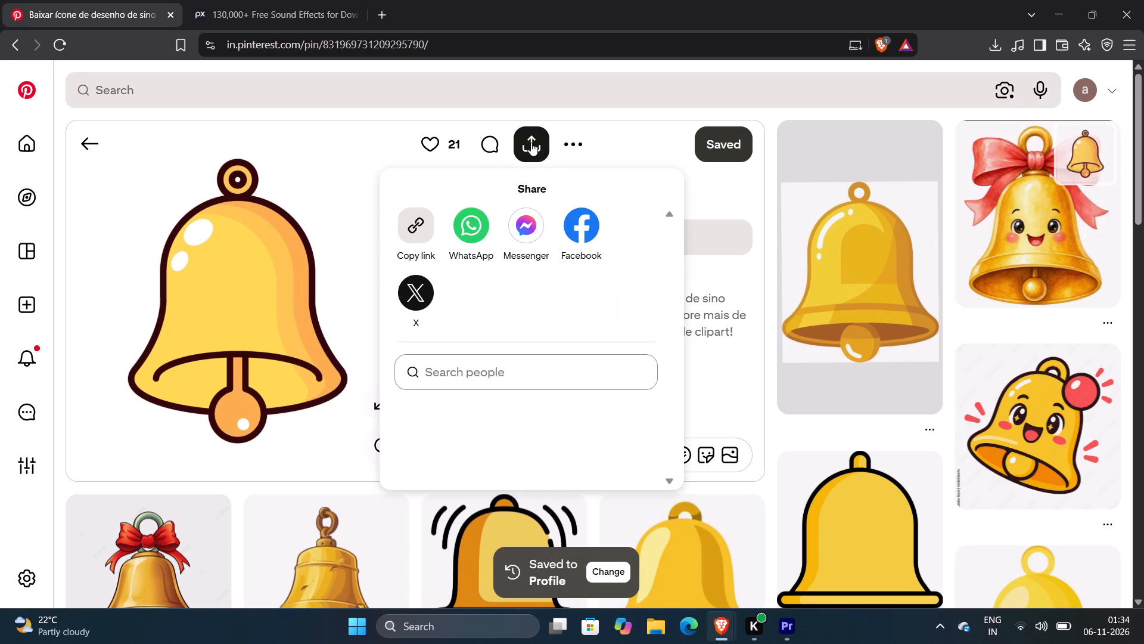
click(561, 143)
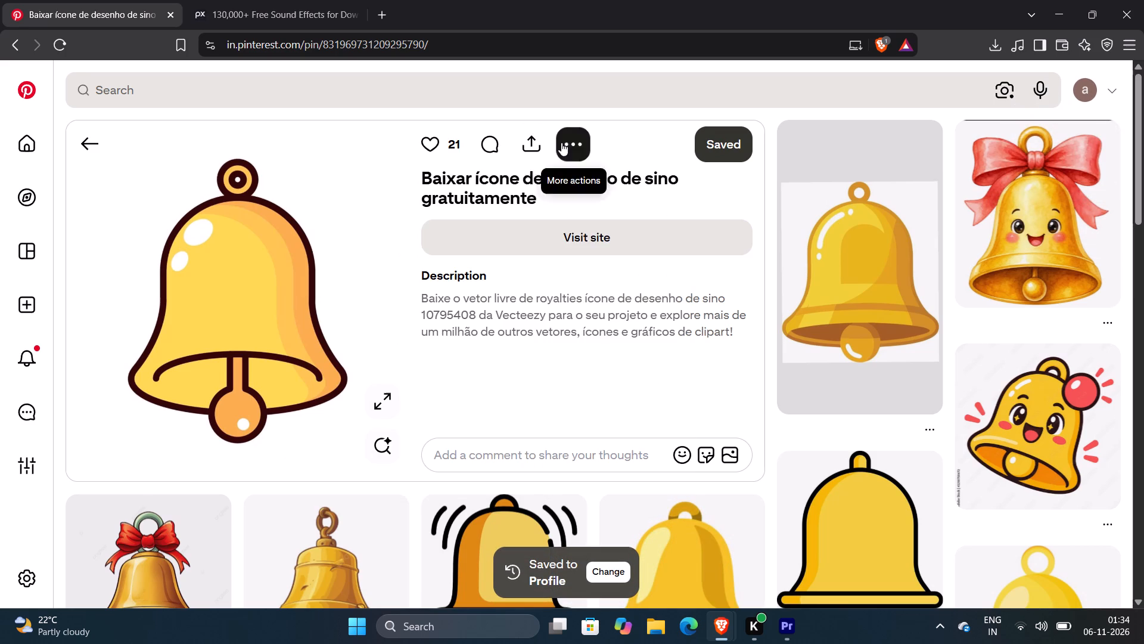
click(568, 193)
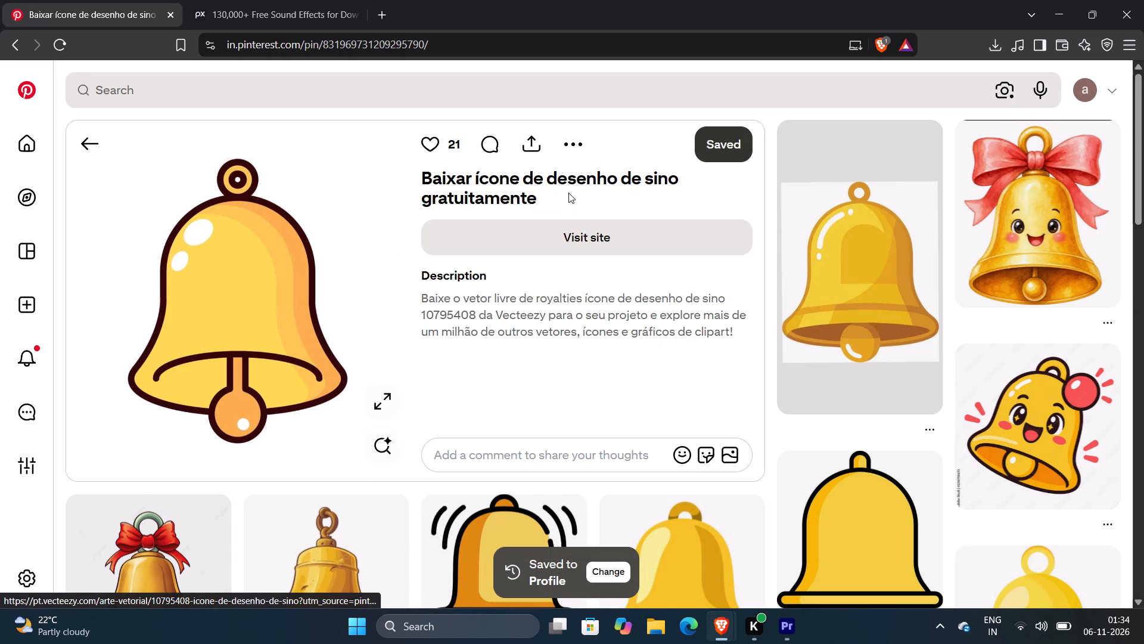
click(88, 186)
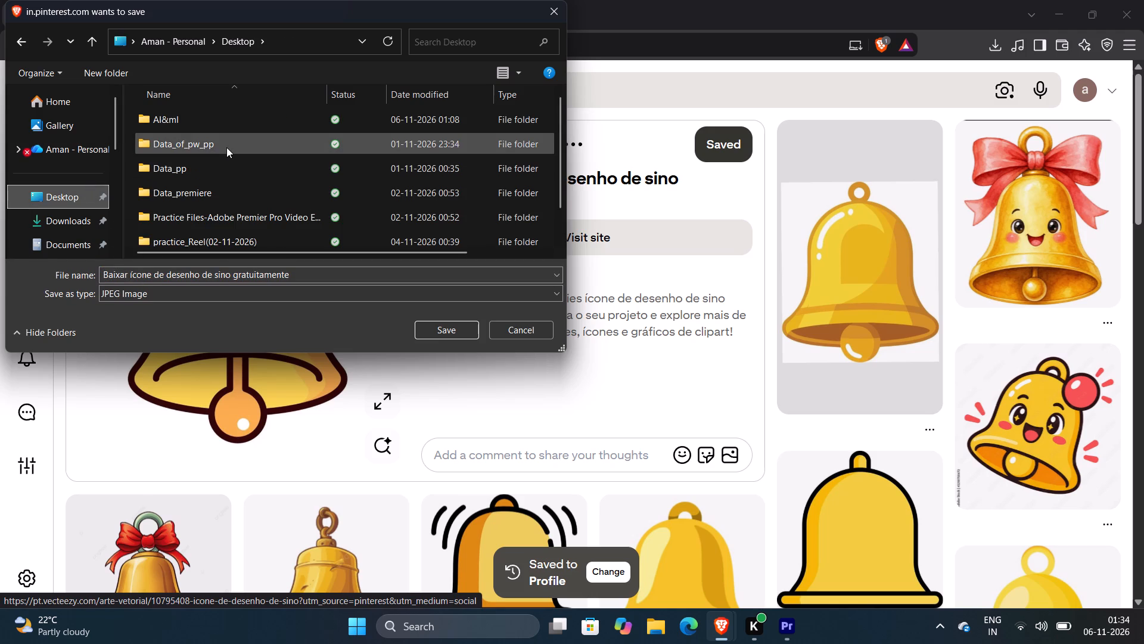
double_click(226, 147)
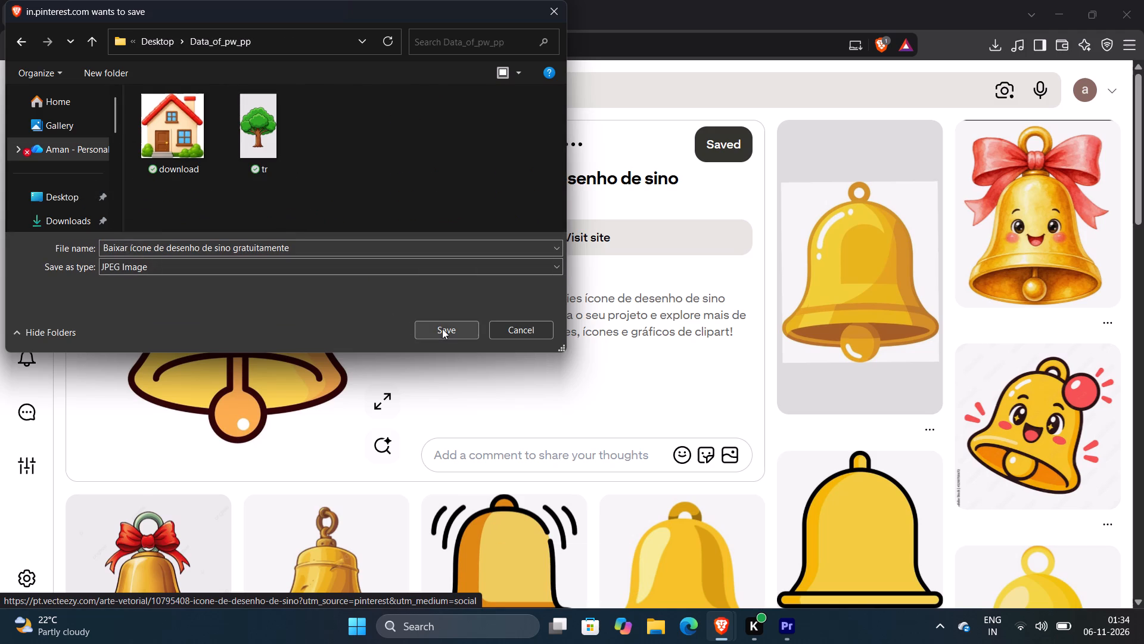
drag(362, 240, 35, 236)
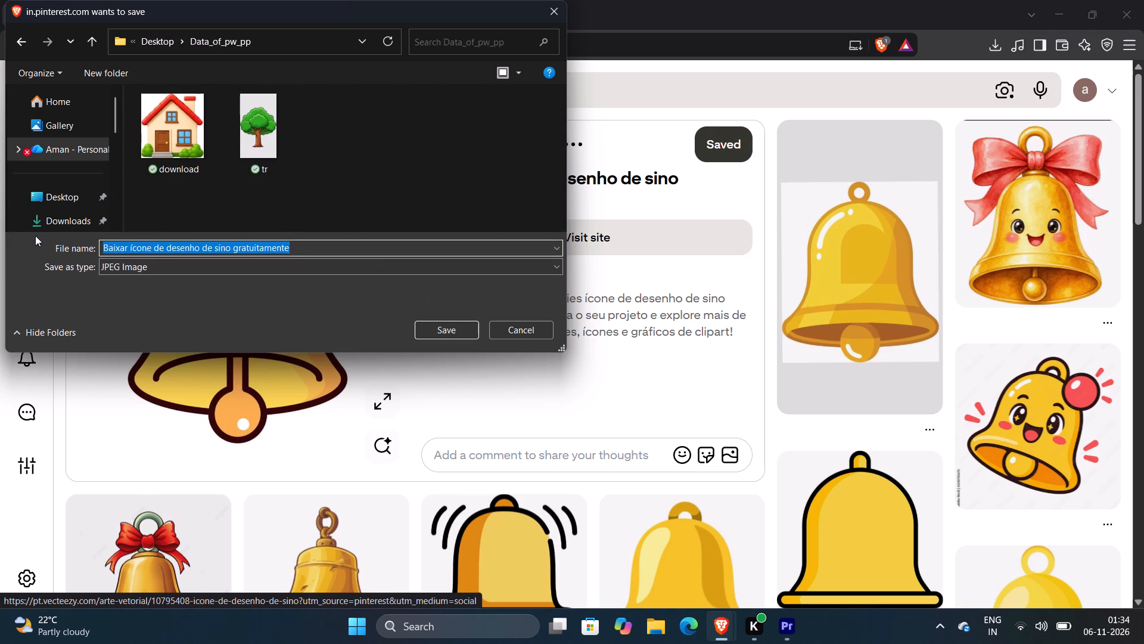
text(bell)
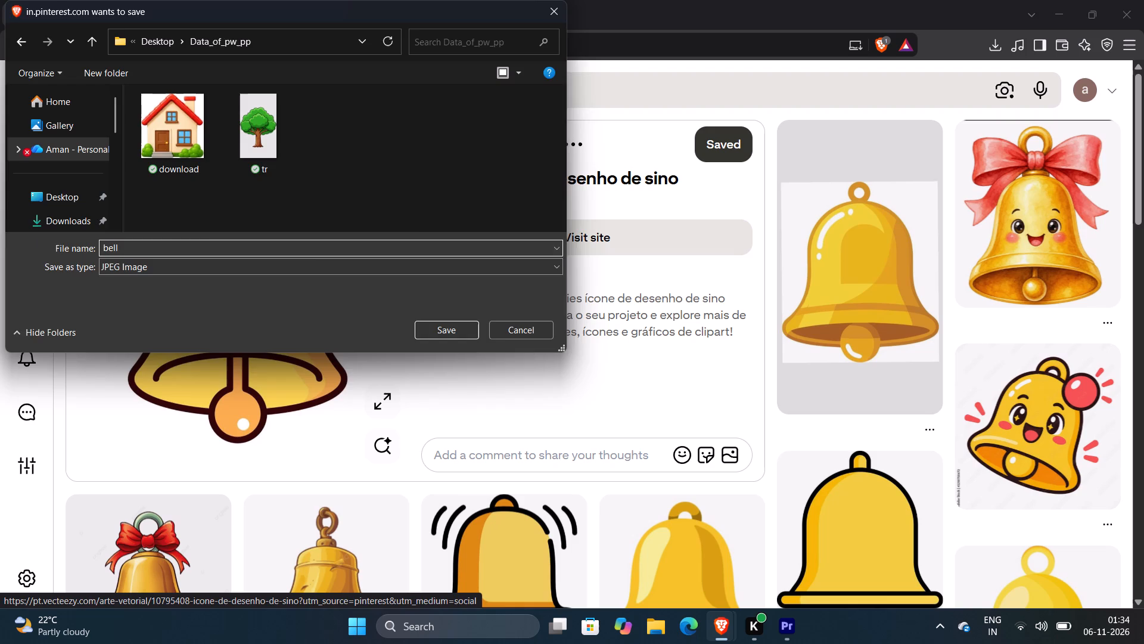
key(Return)
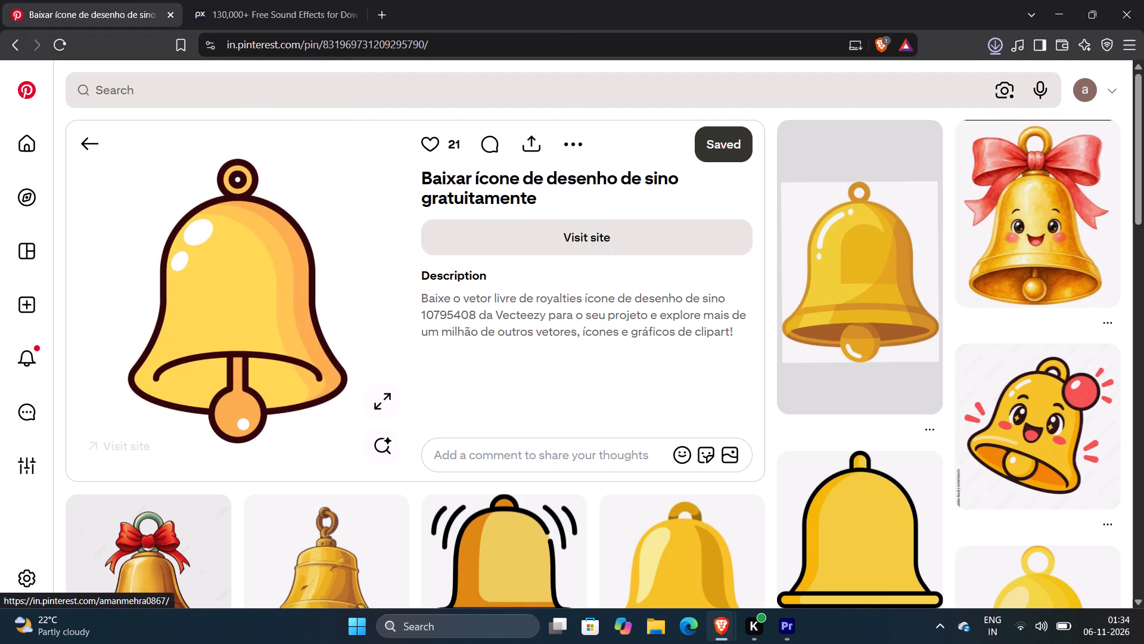
Search the web for bg remover in a fresh tab and open the remove.bg site.
click(380, 6)
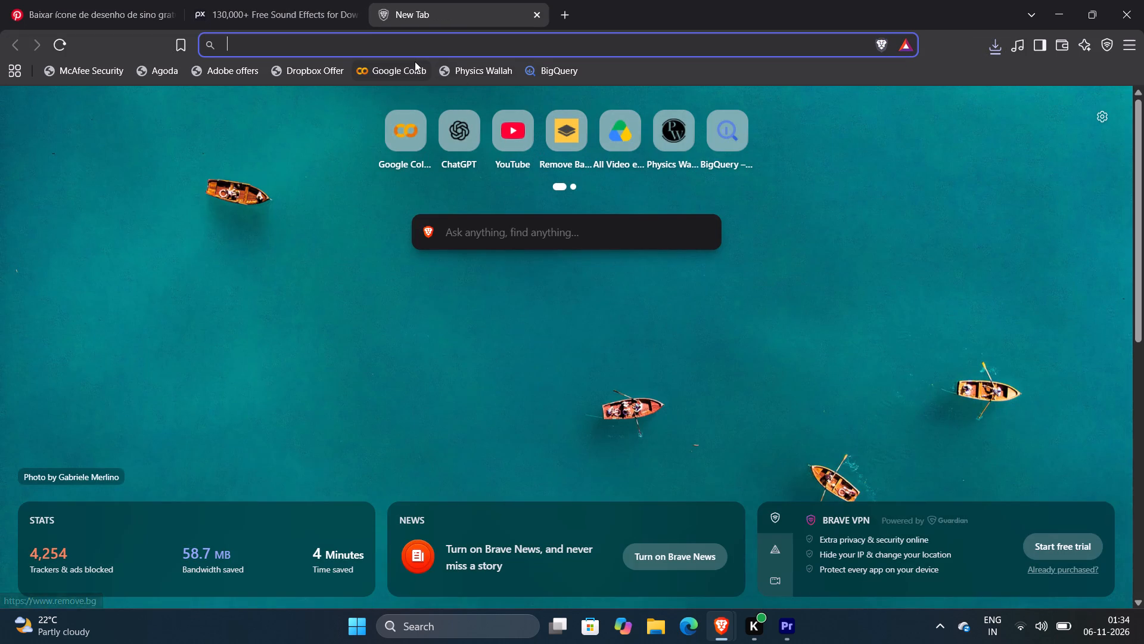
text(bg)
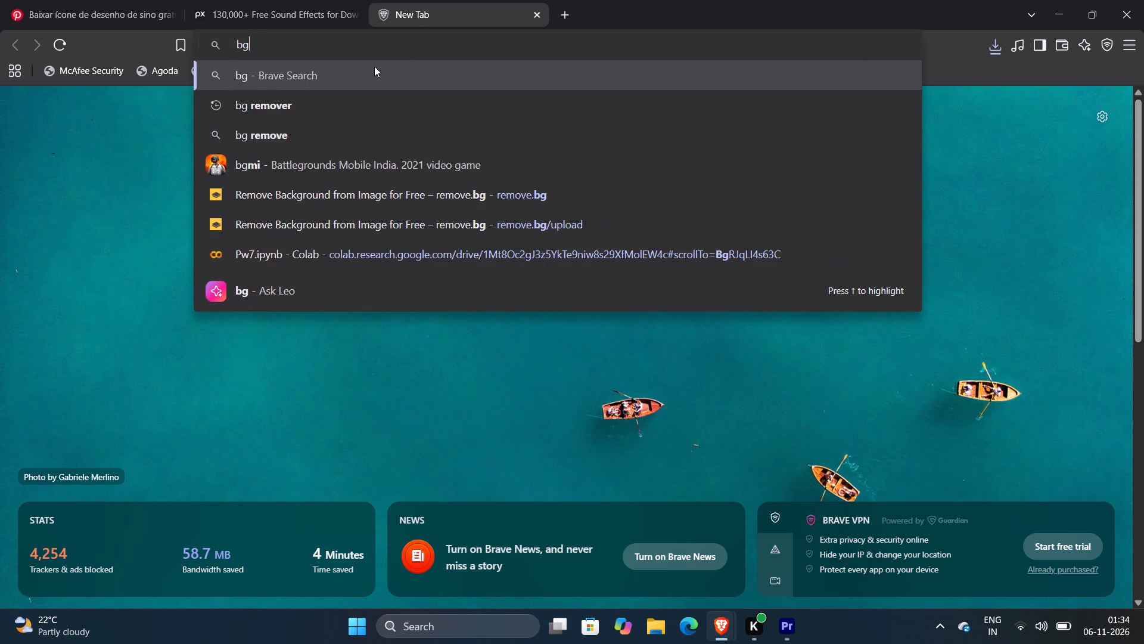
click(329, 101)
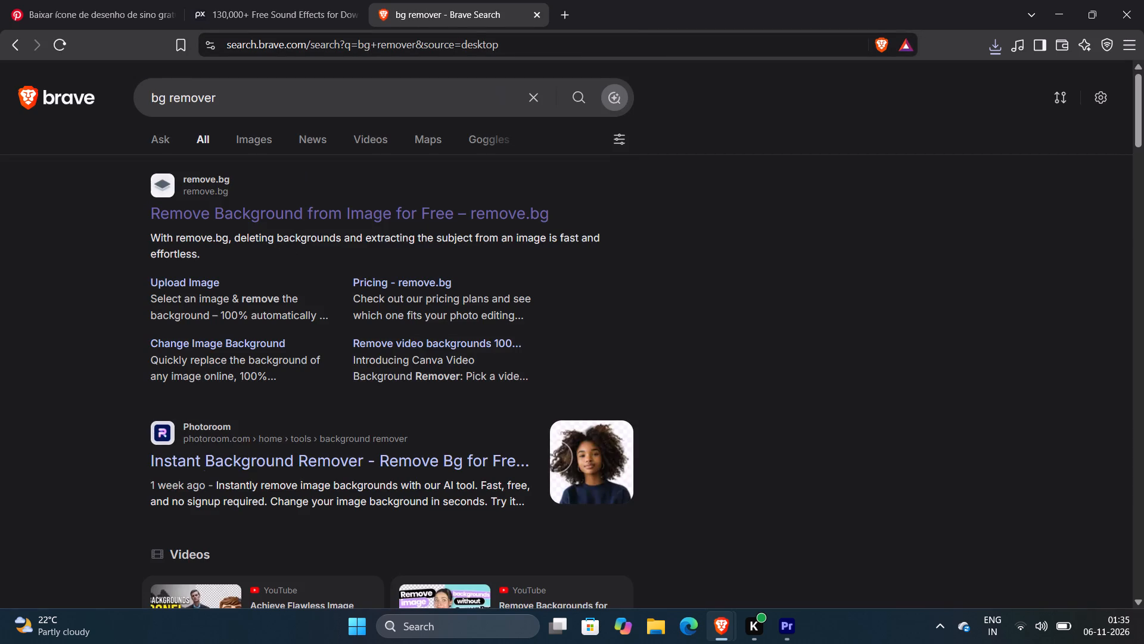
click(266, 219)
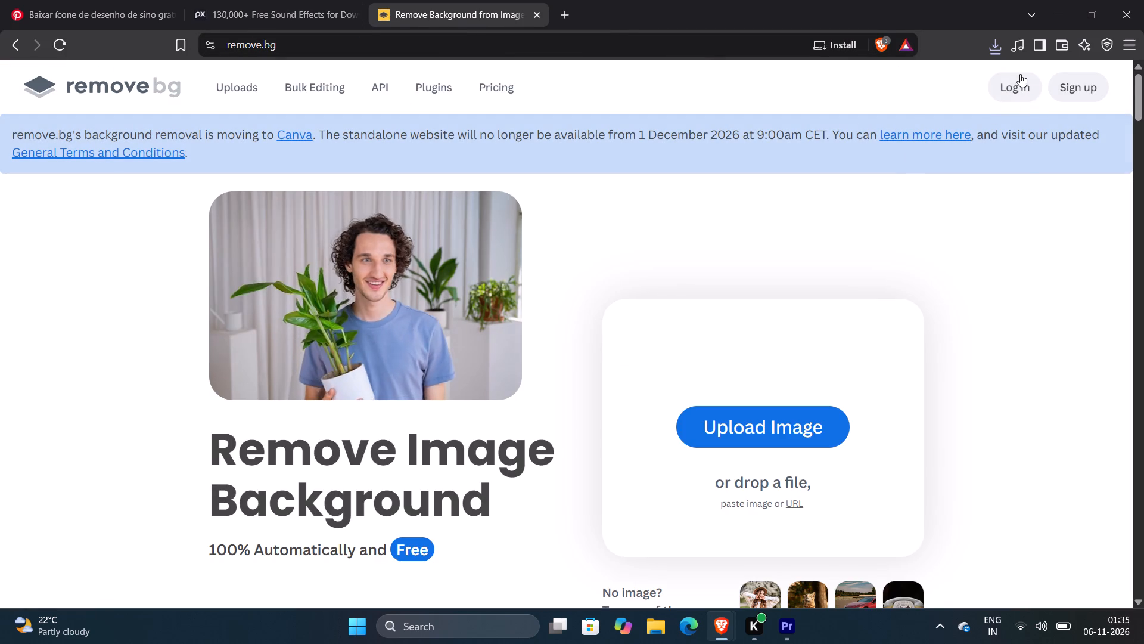
Upload the downloaded bell.jpg to remove.bg to cut out its background.
click(1008, 53)
click(995, 48)
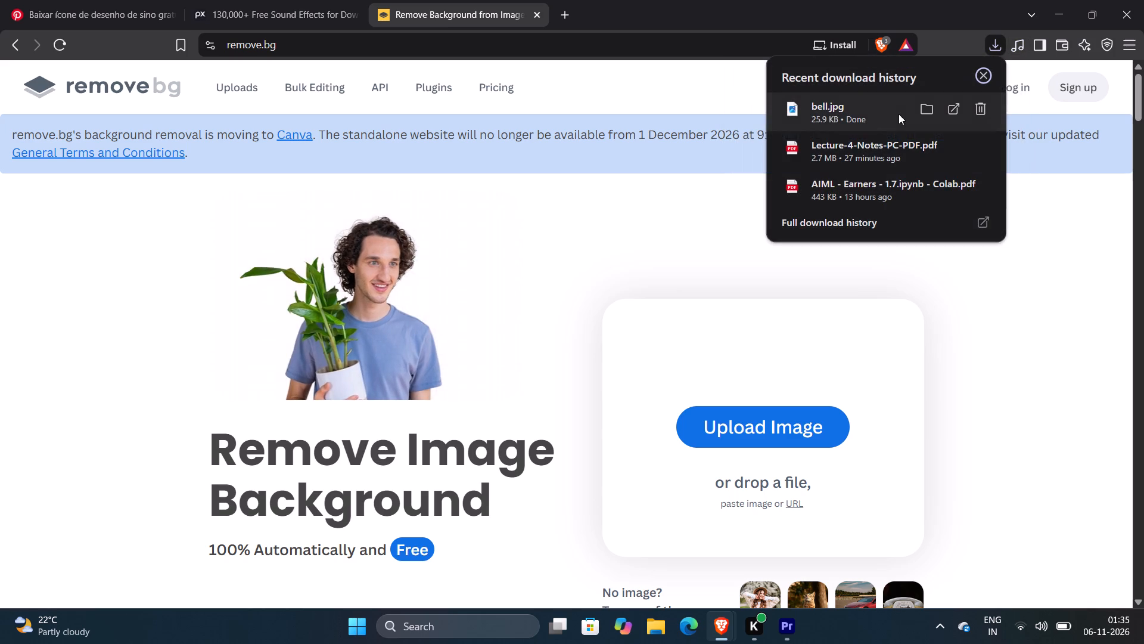
drag(897, 114, 795, 437)
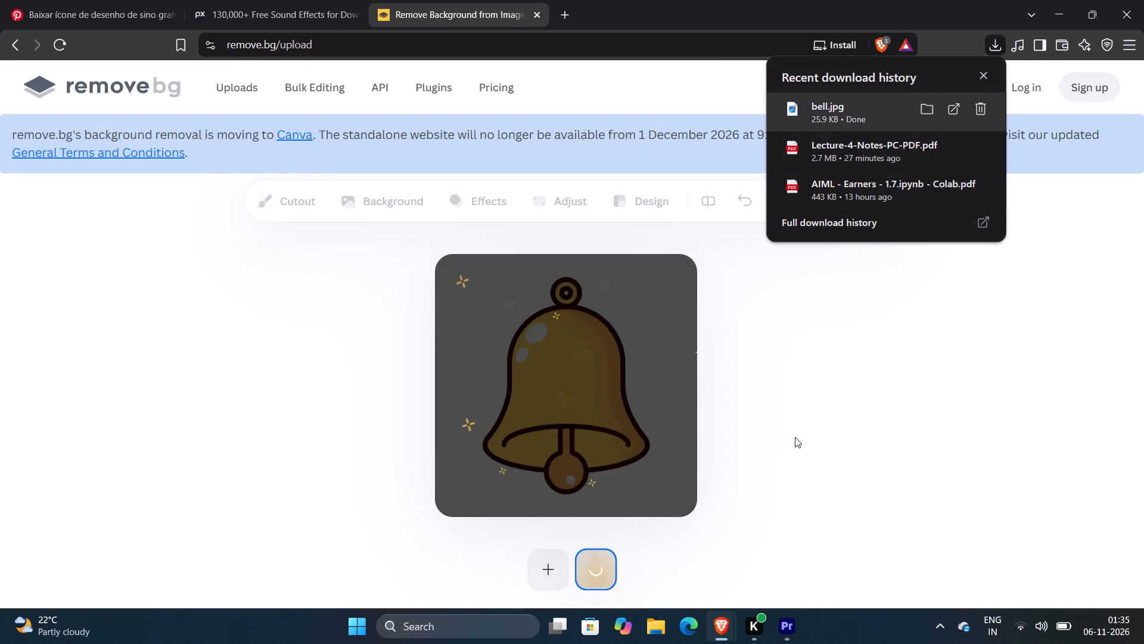
click(929, 369)
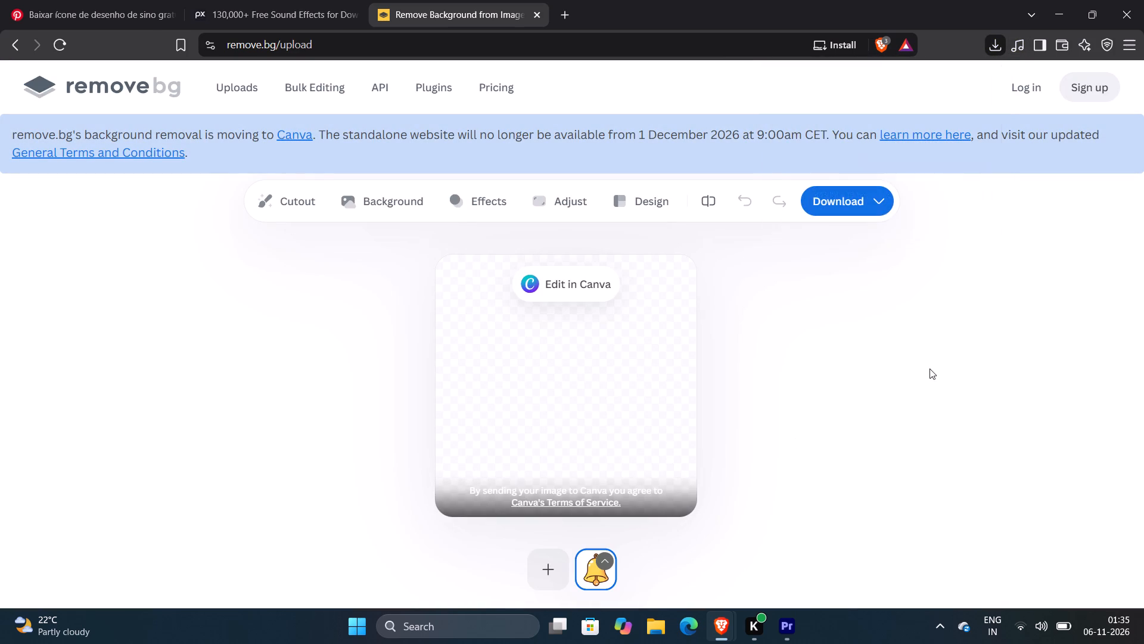
Download the free 500 x 500 preview of the bell cutout as PNG bell-removebg in Desktop's Data_of_pw_pp folder.
click(872, 190)
click(842, 241)
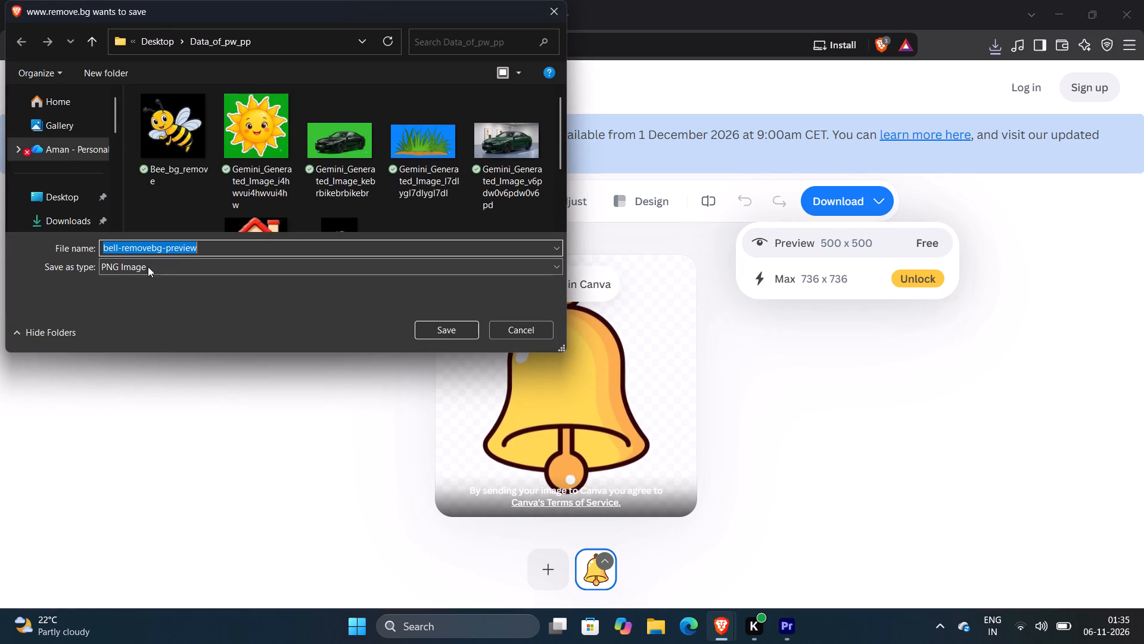
click(207, 249)
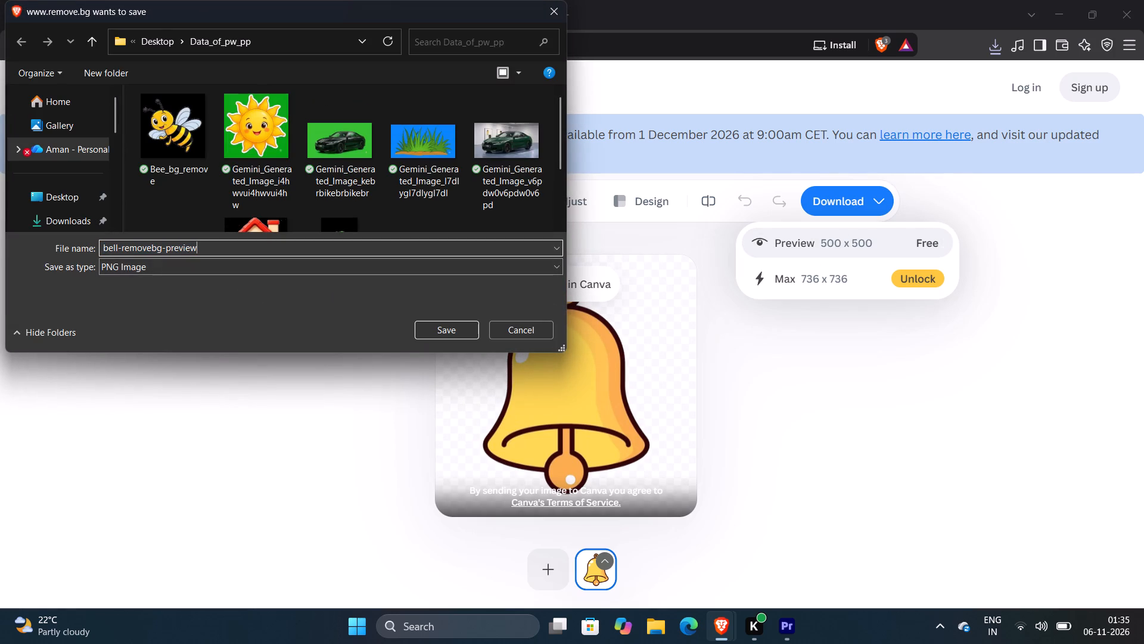
click(162, 247)
key(ctrl+Delete)
key(Return)
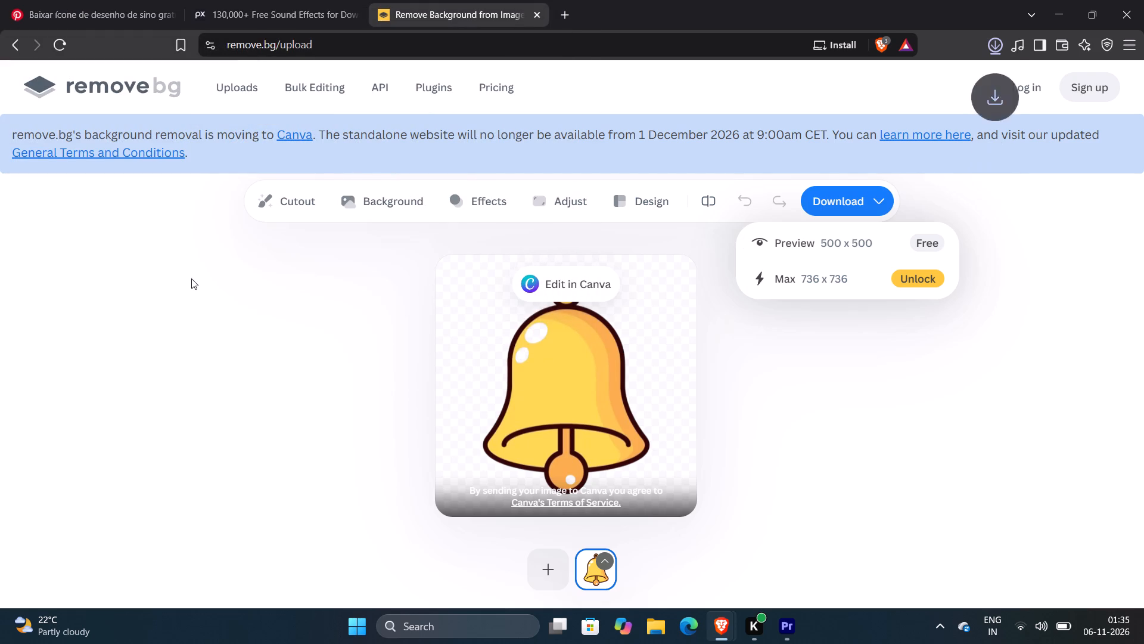
Return to the tutorial video and watch the part on finding bell sound effects on Pixabay.
click(245, 5)
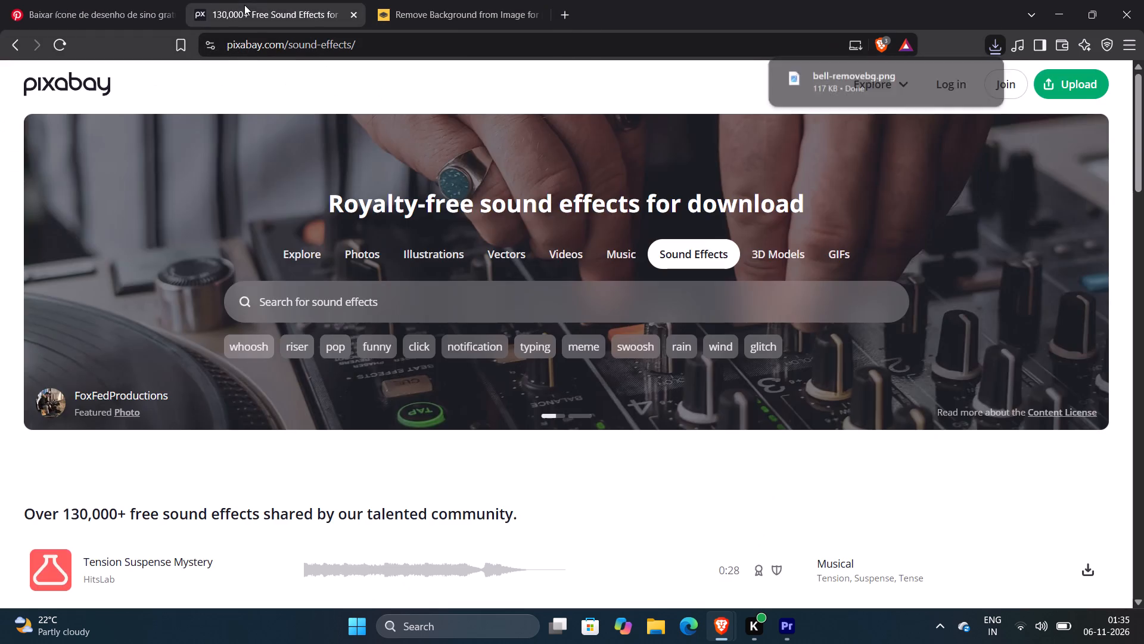
click(103, 0)
key(alt+Tab)
click(529, 407)
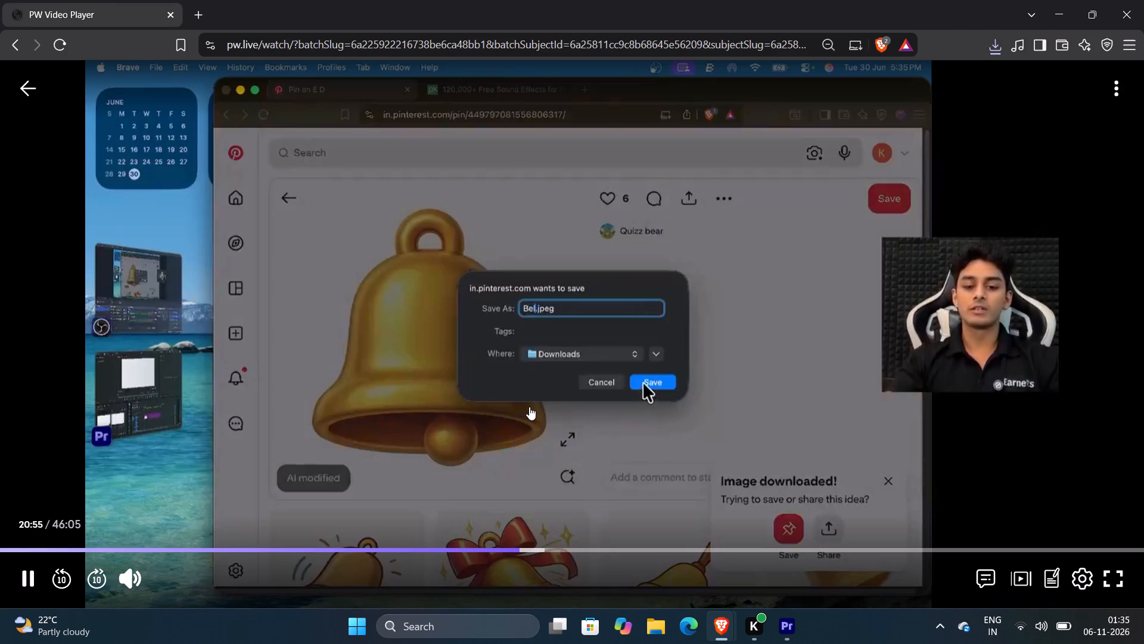
click(791, 617)
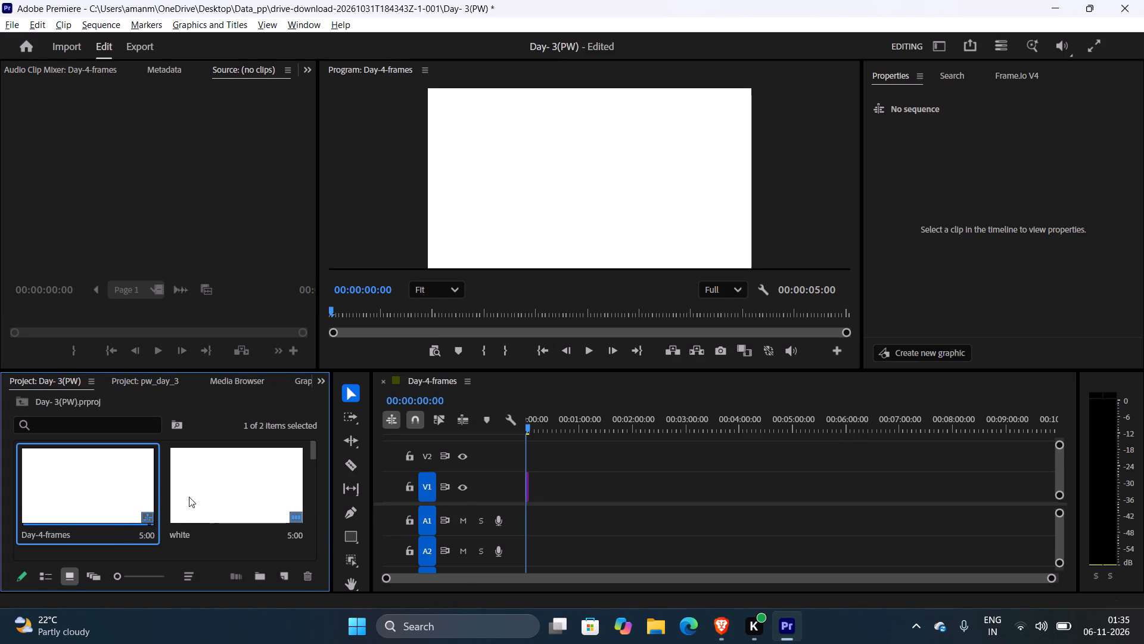
key(alt+Tab)
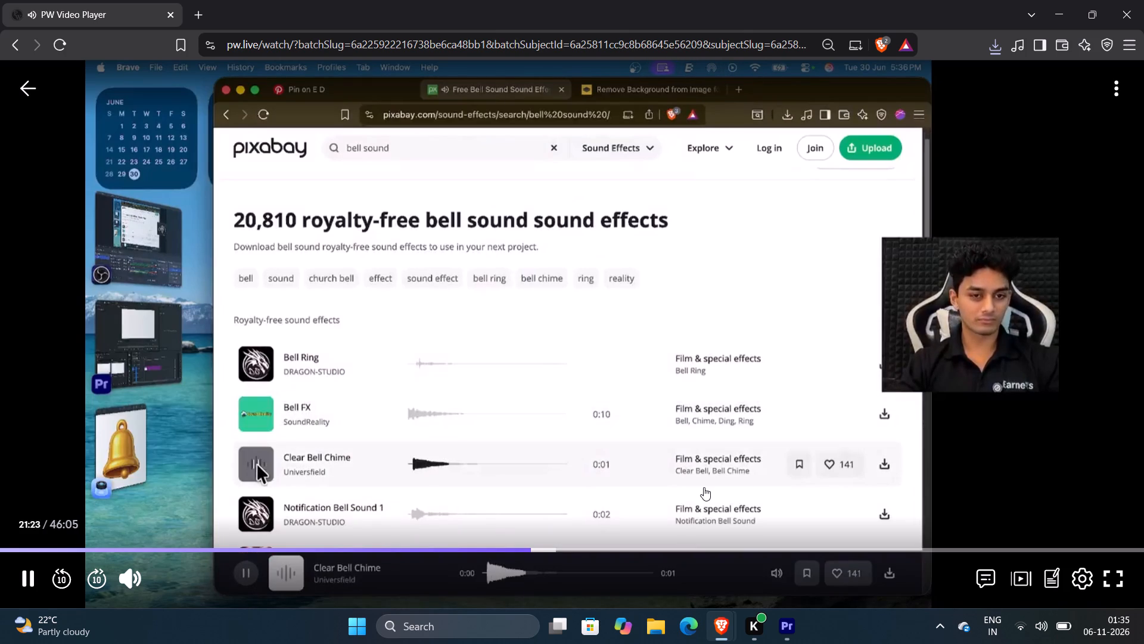
key(alt+Tab)
key(alt+Tab)
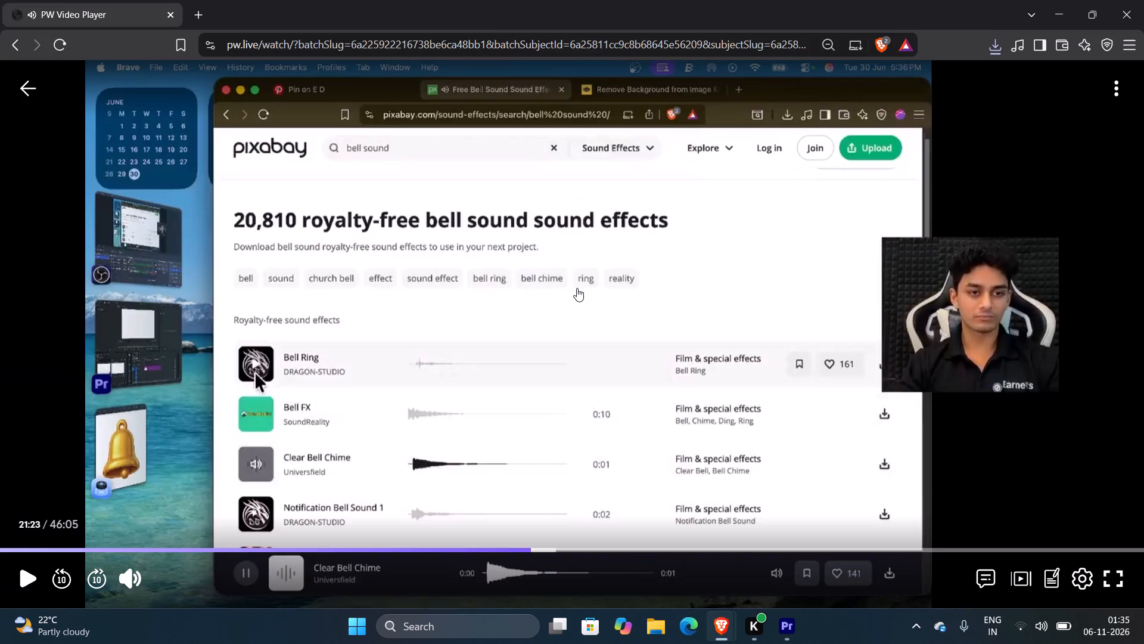
Switch to Pixabay's sound effects page and search it for bell sound.
key(ctrl+Tab)
key(alt+Tab)
key(ctrl+Tab)
key(alt+Tab)
key(alt+Tab)
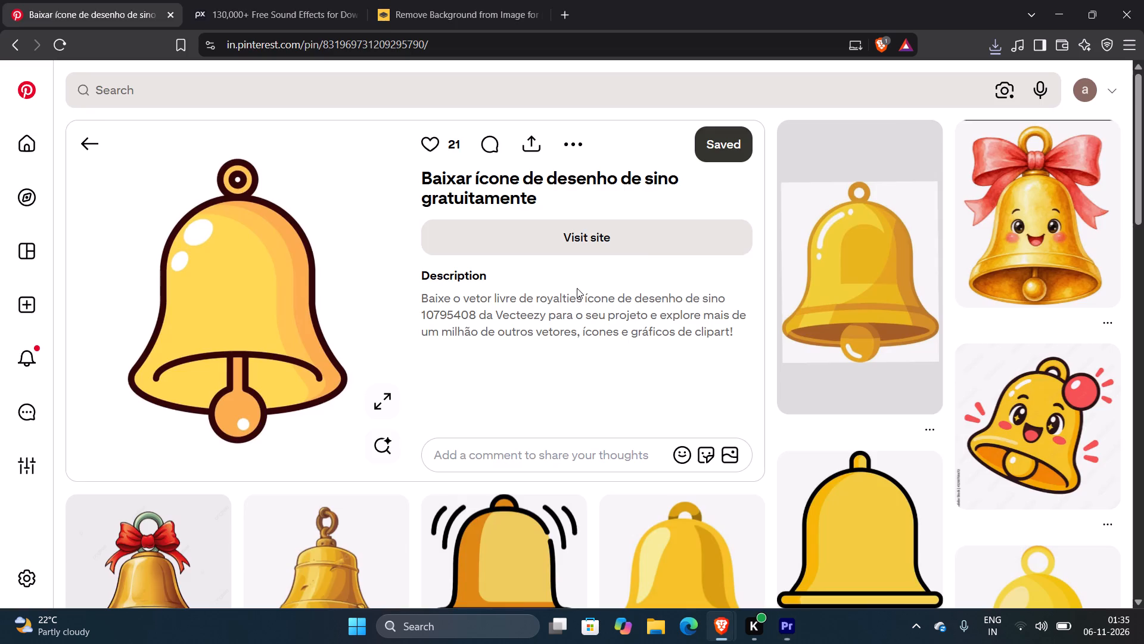
key(ctrl+Tab)
key(ctrl+Tab)
key(ctrl+Tab)
key(ctrl+Tab)
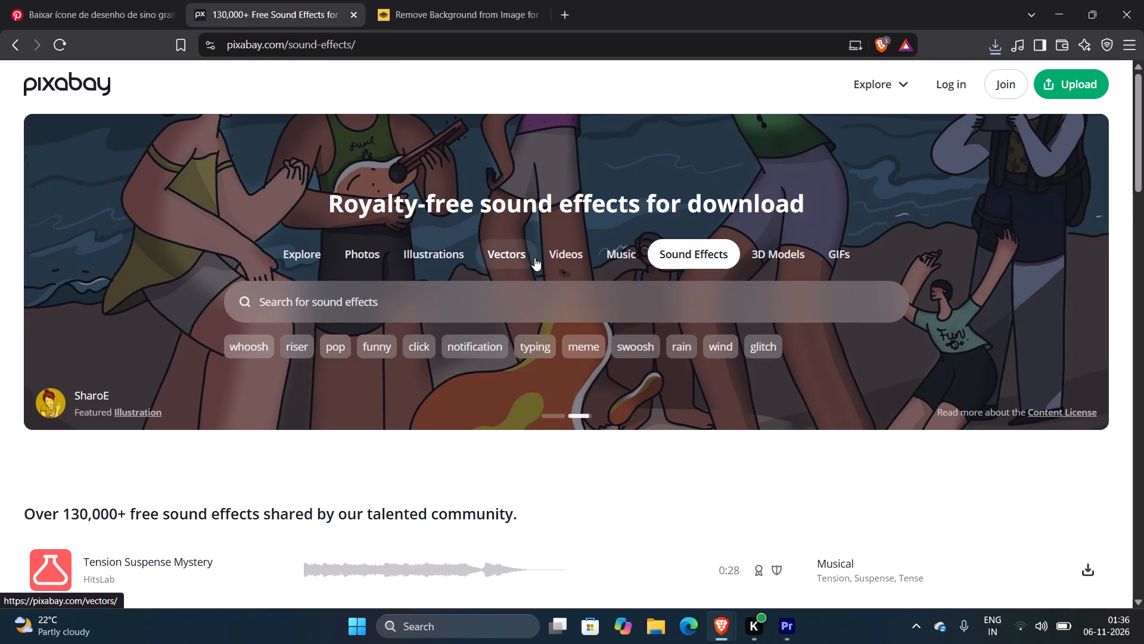
click(329, 295)
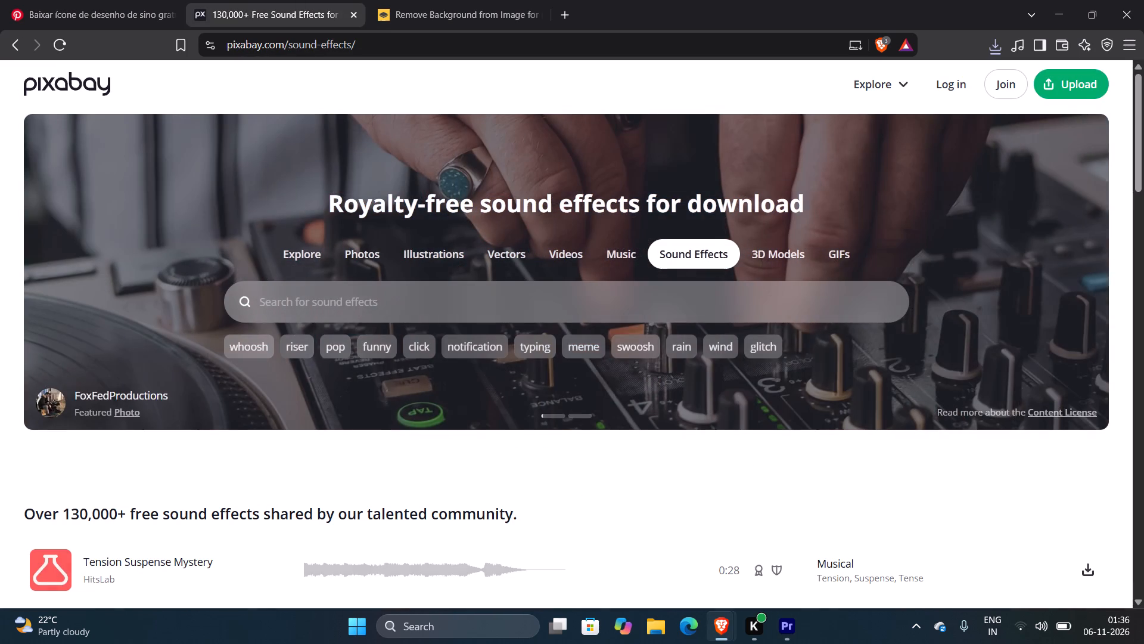
text(bell so)
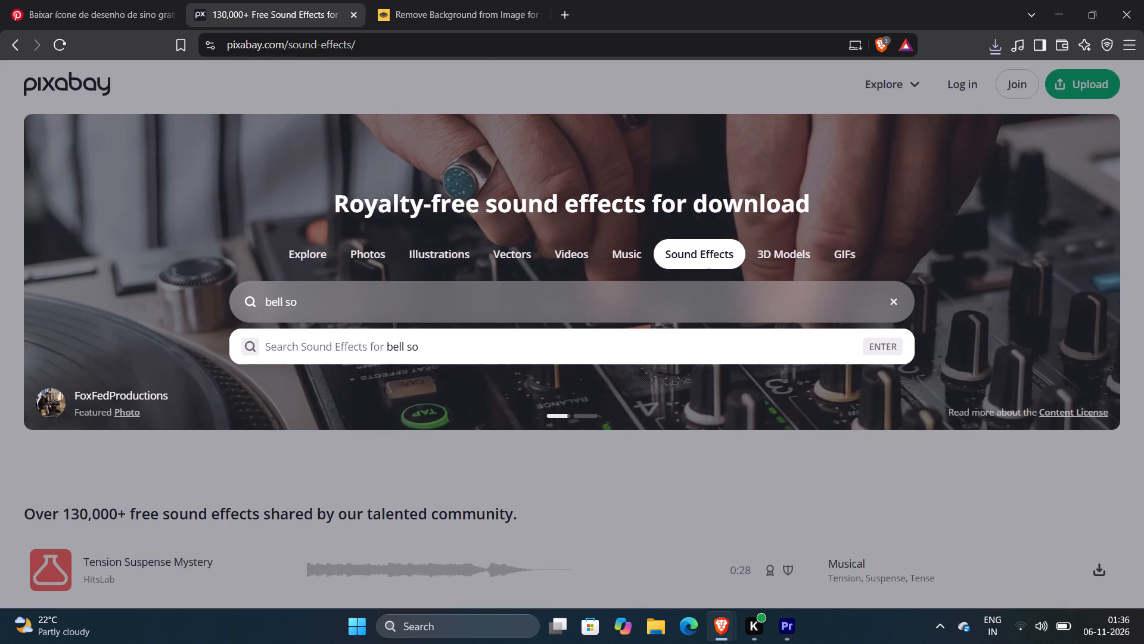
text(und\)
key(BackSpace)
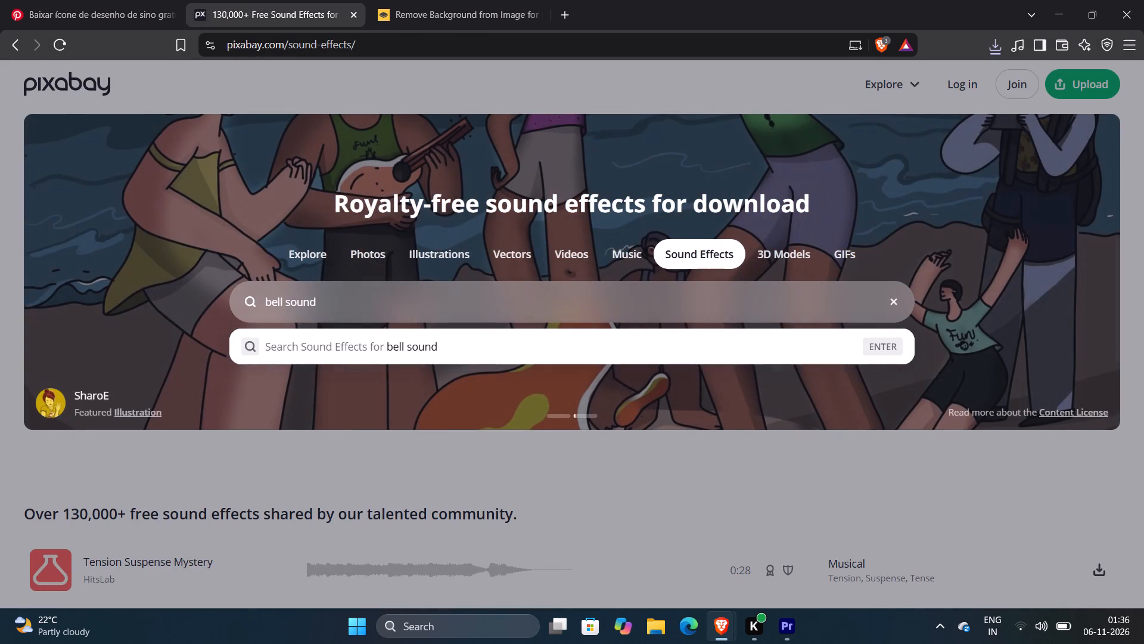
key(Return)
scroll(329, 295, down, 1)
scroll(330, 296, up, 1)
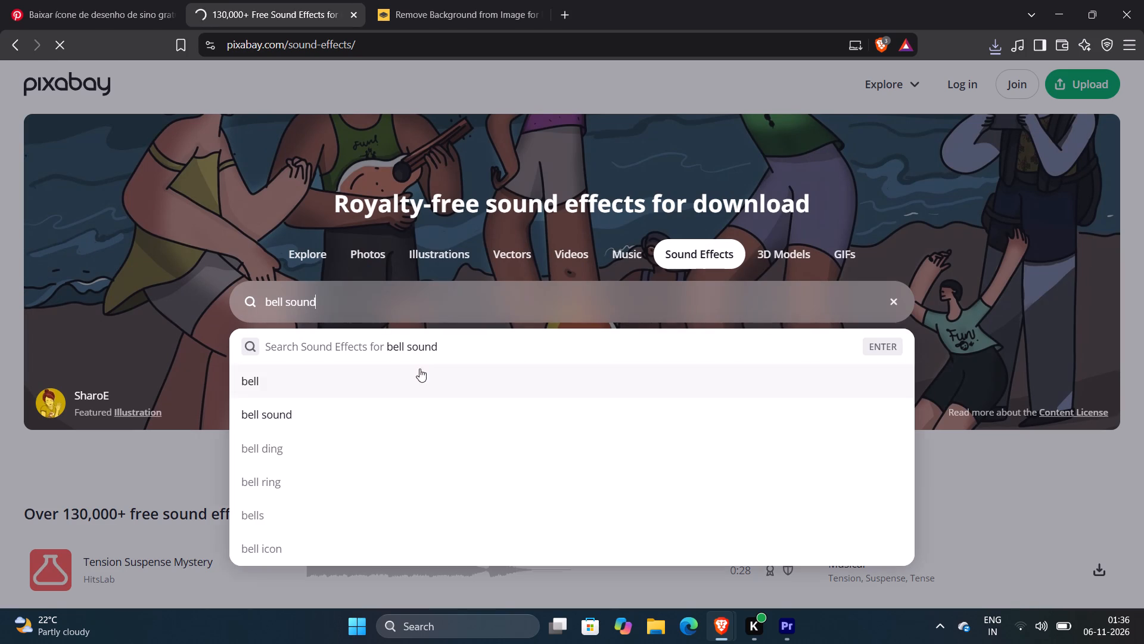
click(307, 408)
scroll(356, 505, down, 3)
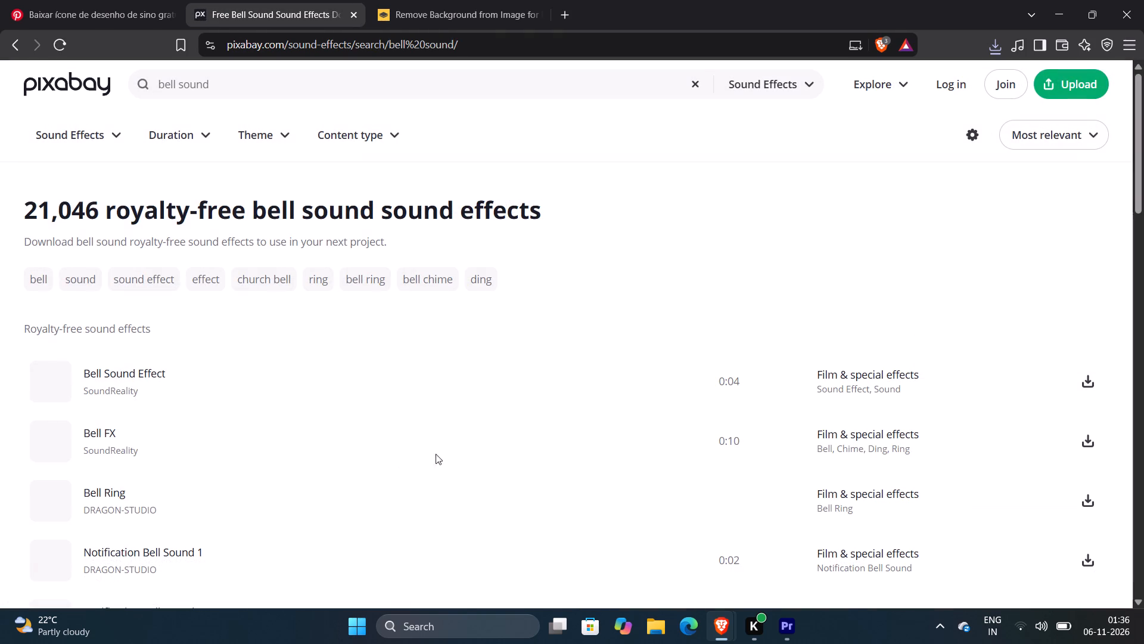
Audition the Bell FX and Bell Ring sound effects in the Pixabay results.
click(48, 438)
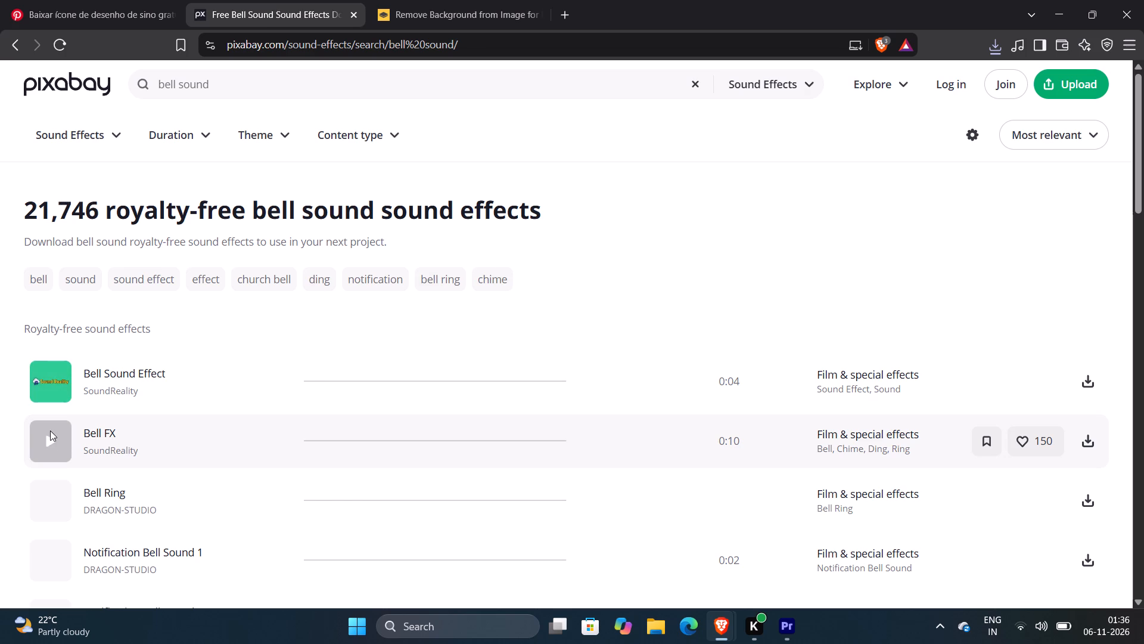
click(49, 439)
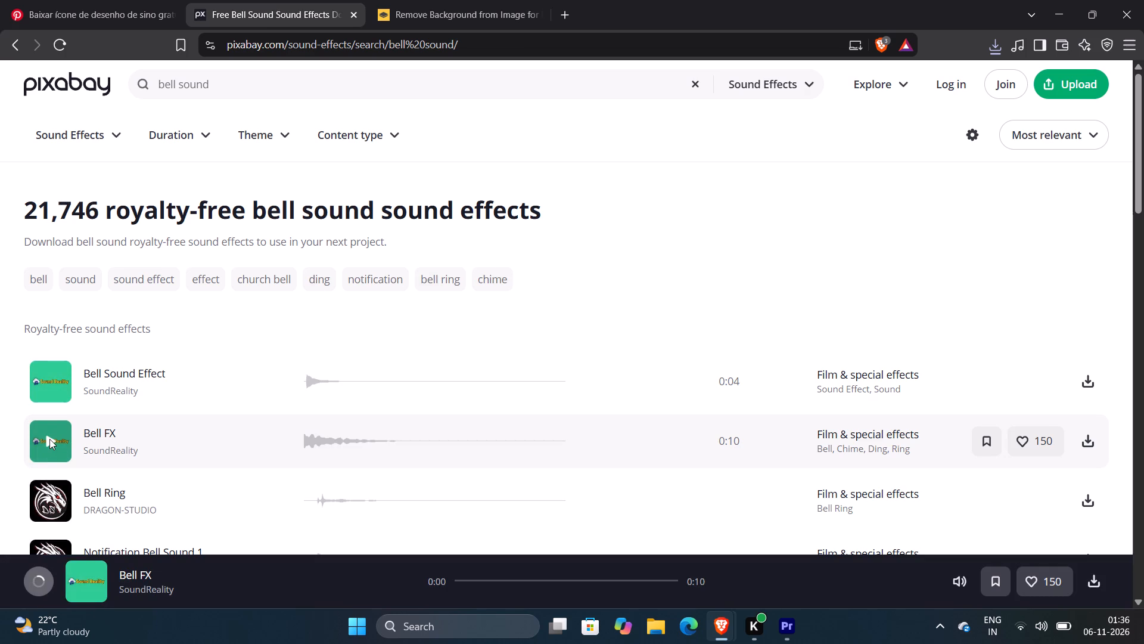
click(49, 439)
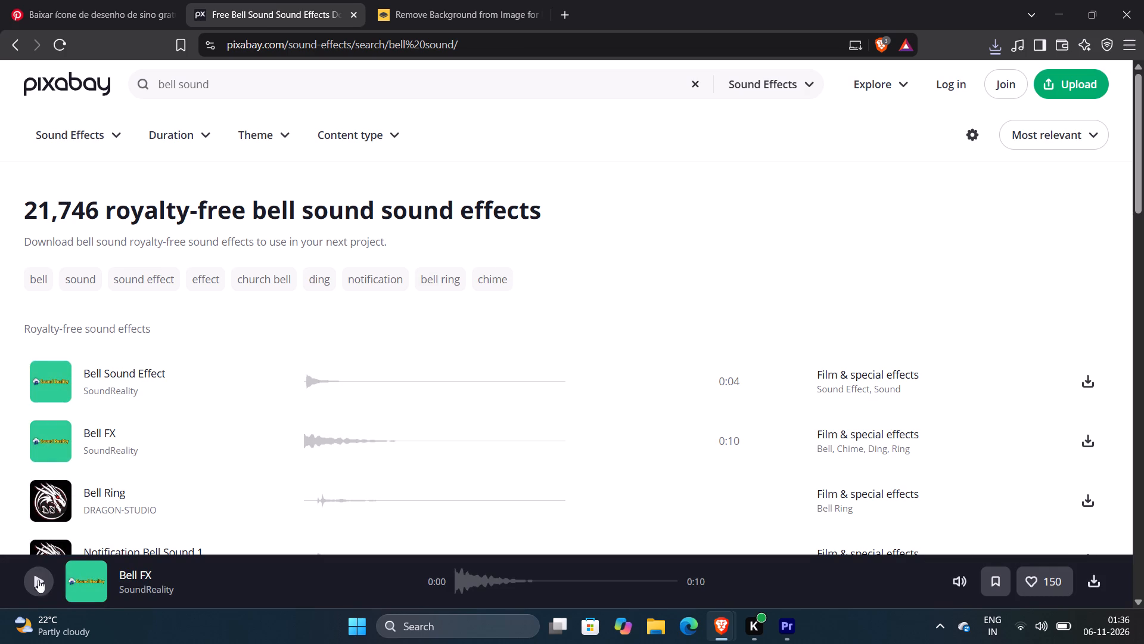
click(35, 589)
scroll(55, 477, down, 1)
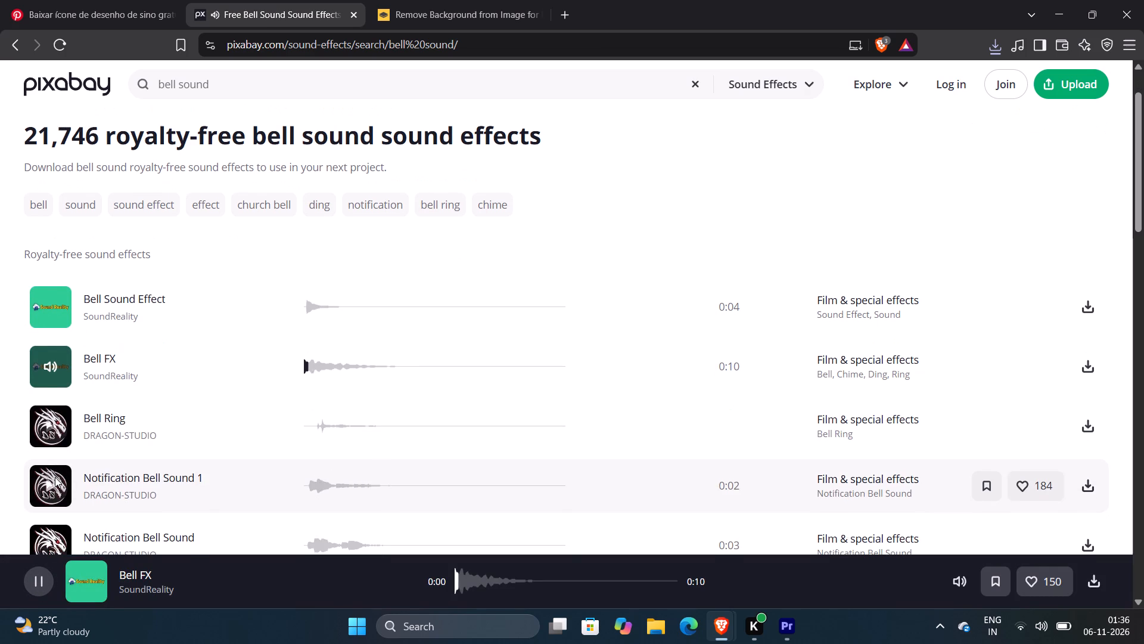
click(48, 422)
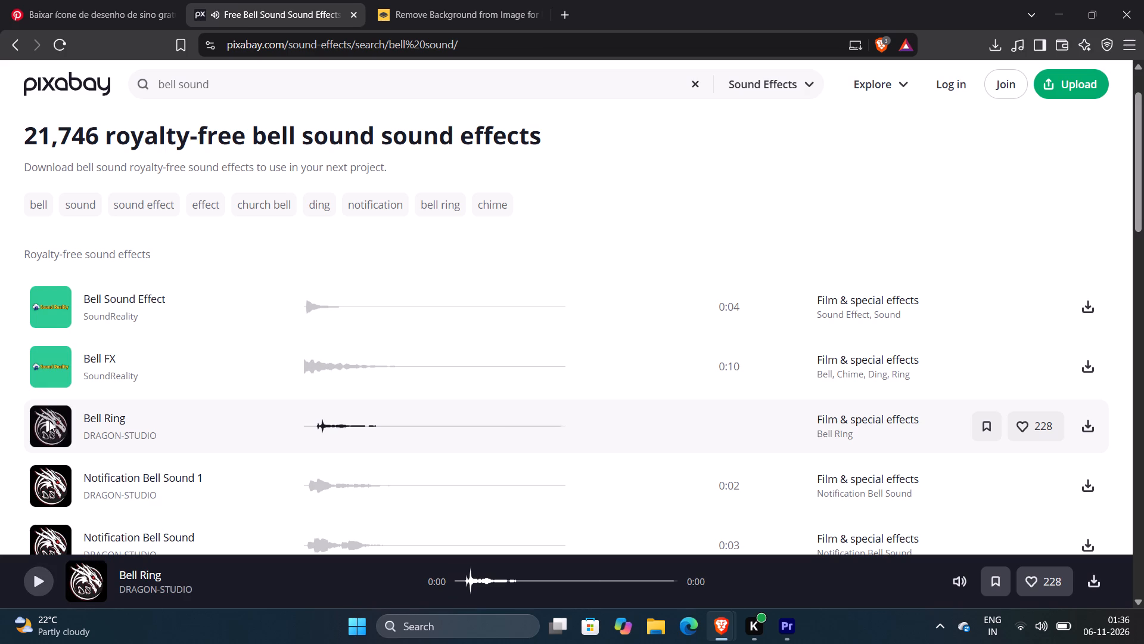
click(48, 374)
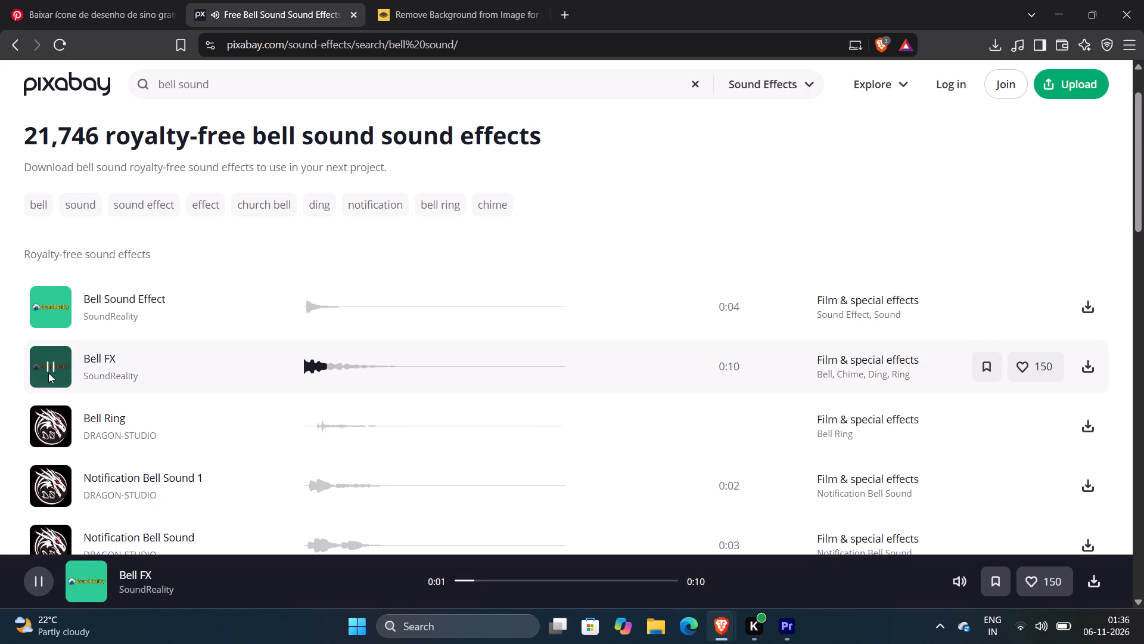
click(48, 373)
Switch back to the tutorial video and resume its playback.
key(alt+Tab)
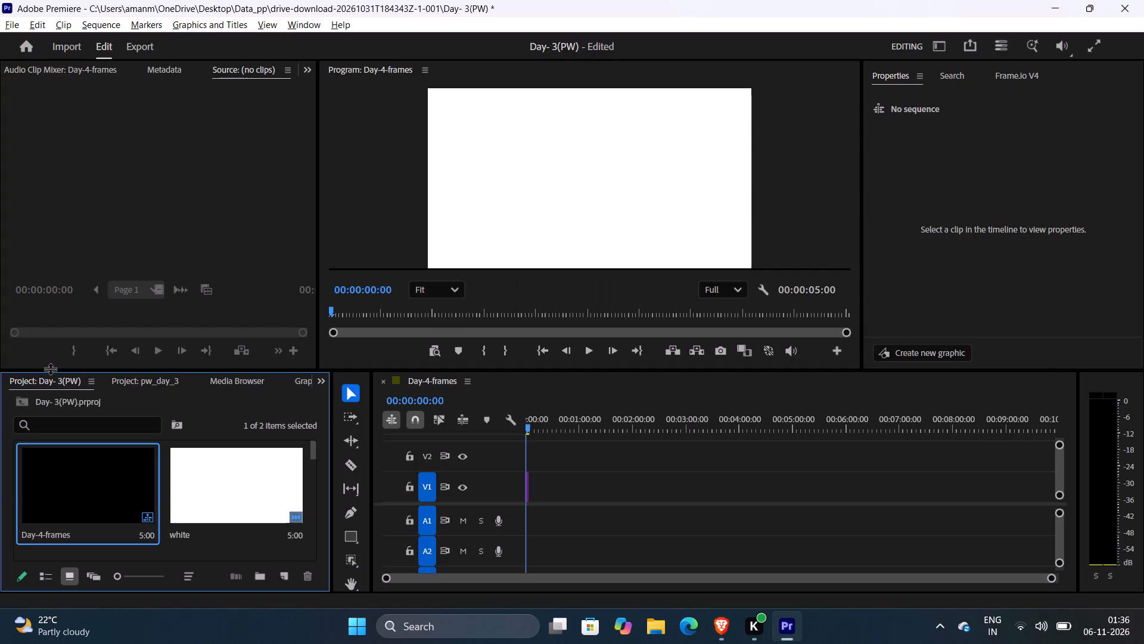
key(alt+Tab)
key(alt+Tab)
click(411, 320)
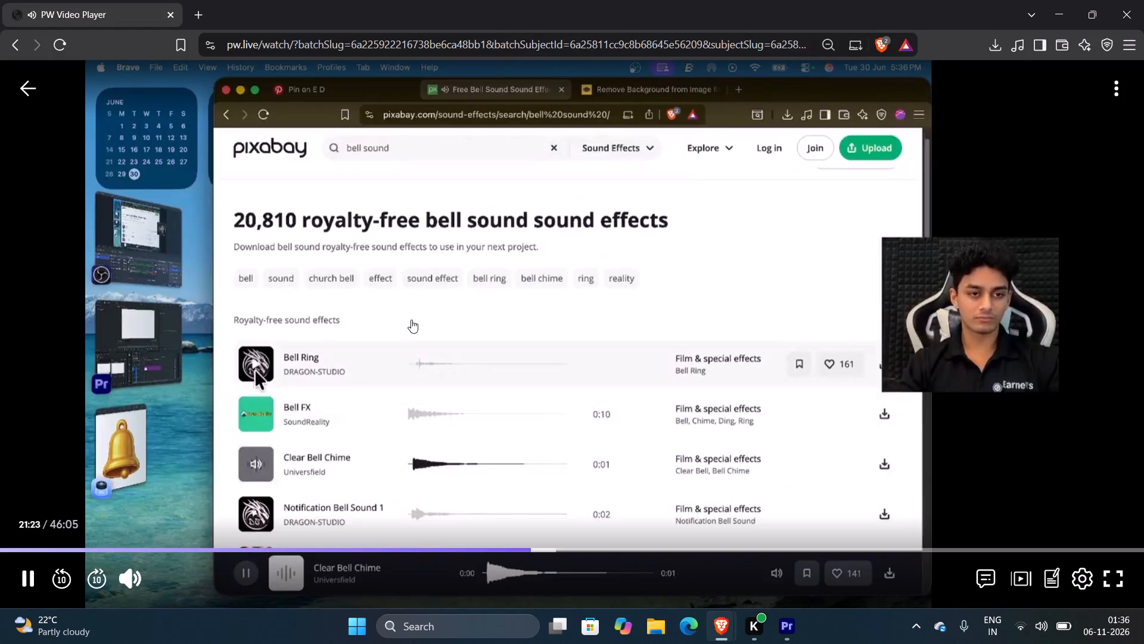
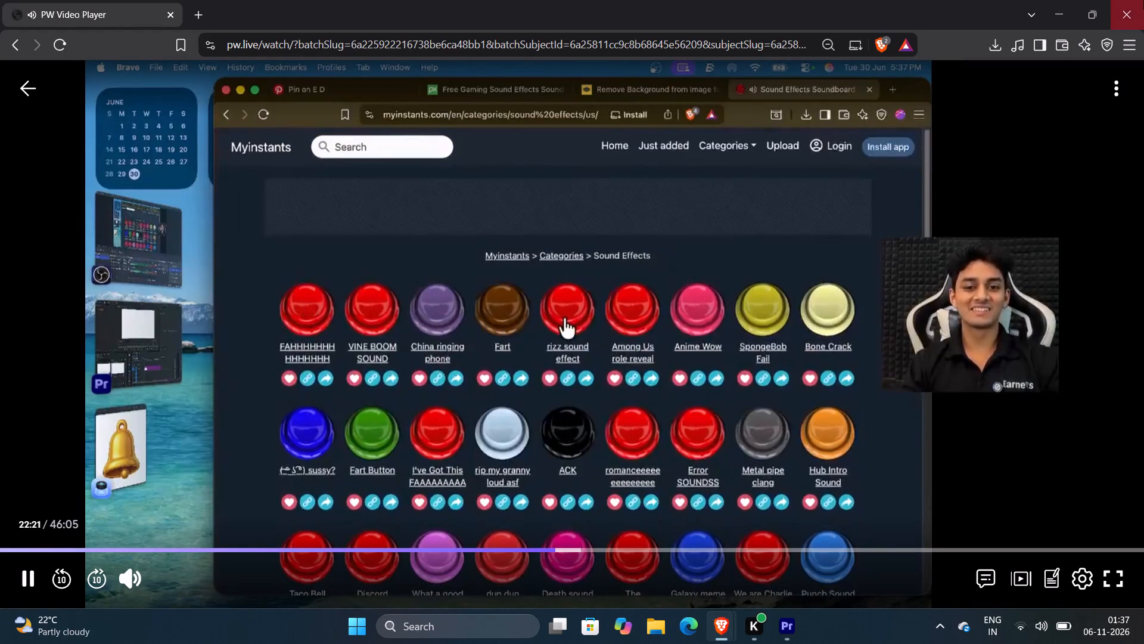
Pause the tutorial video and open a new tab in the browser window holding the Pixabay results.
click(735, 460)
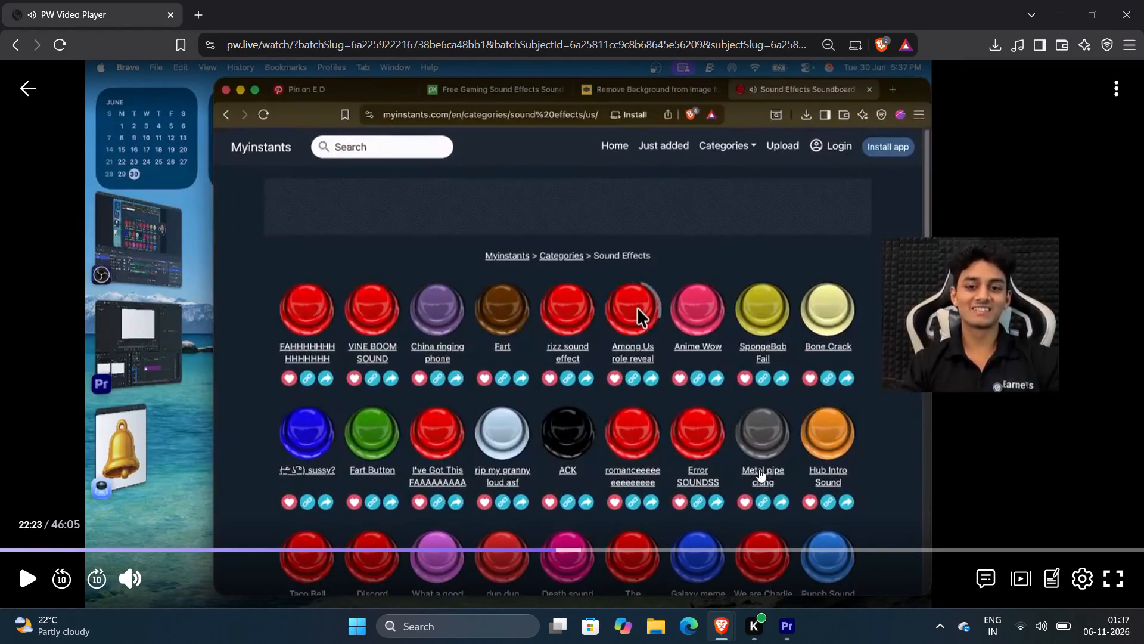
key(alt+Tab)
key(alt+Tab)
key(alt+Tab)
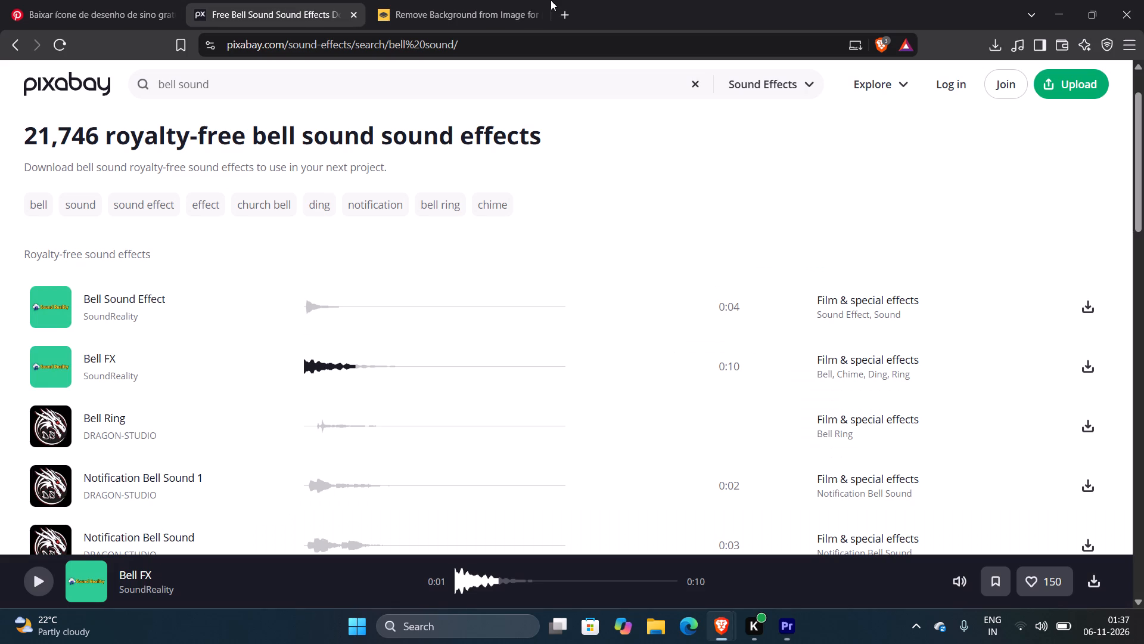
click(566, 6)
click(510, 36)
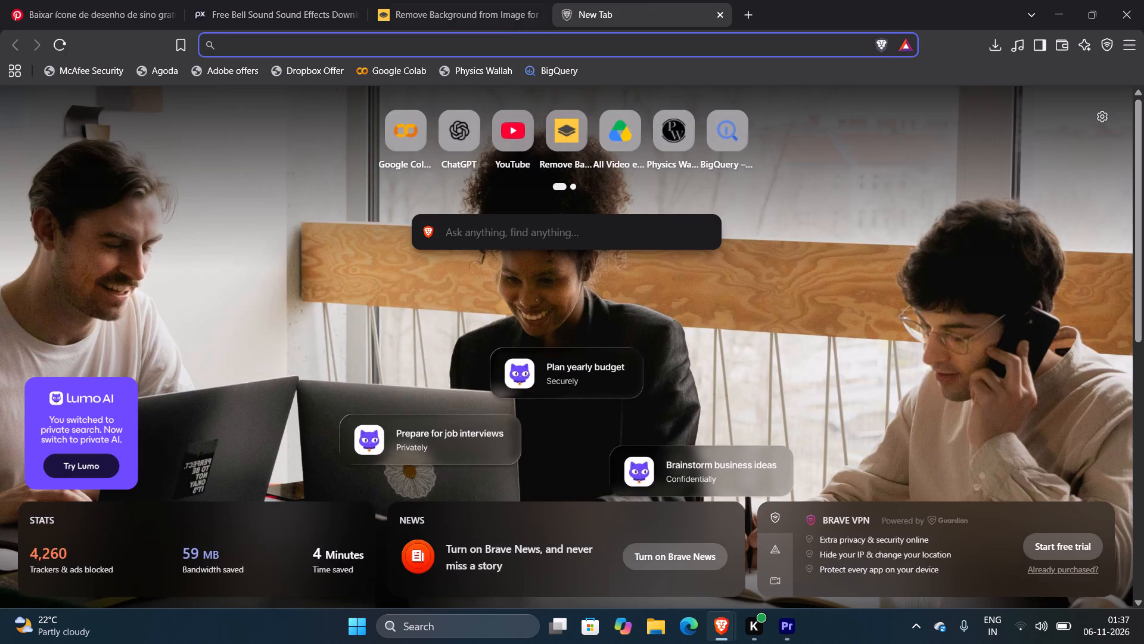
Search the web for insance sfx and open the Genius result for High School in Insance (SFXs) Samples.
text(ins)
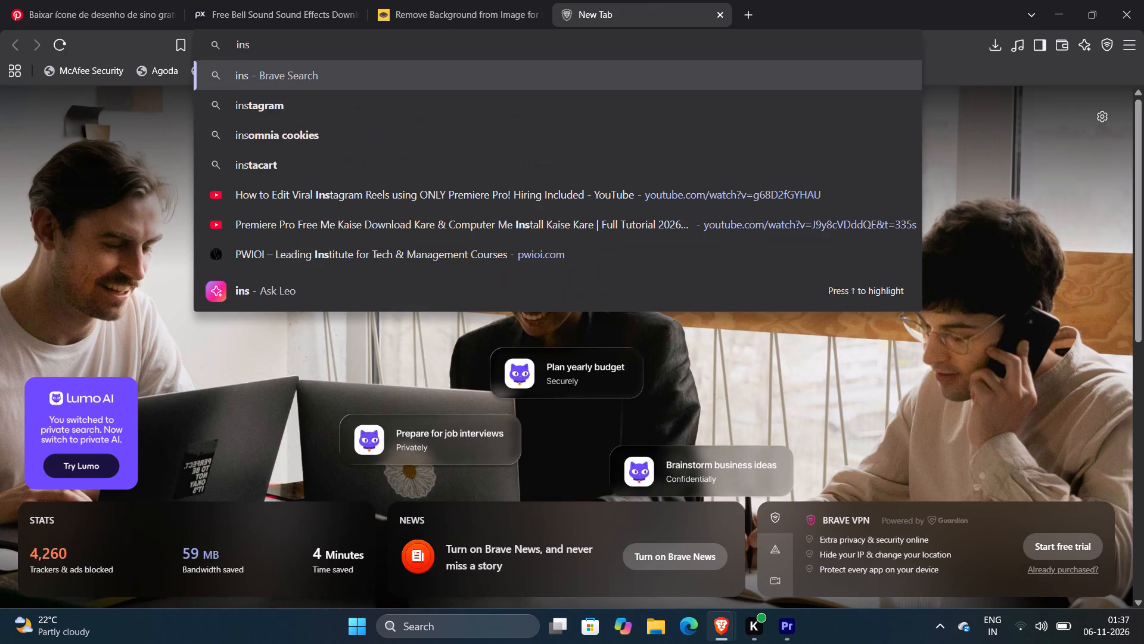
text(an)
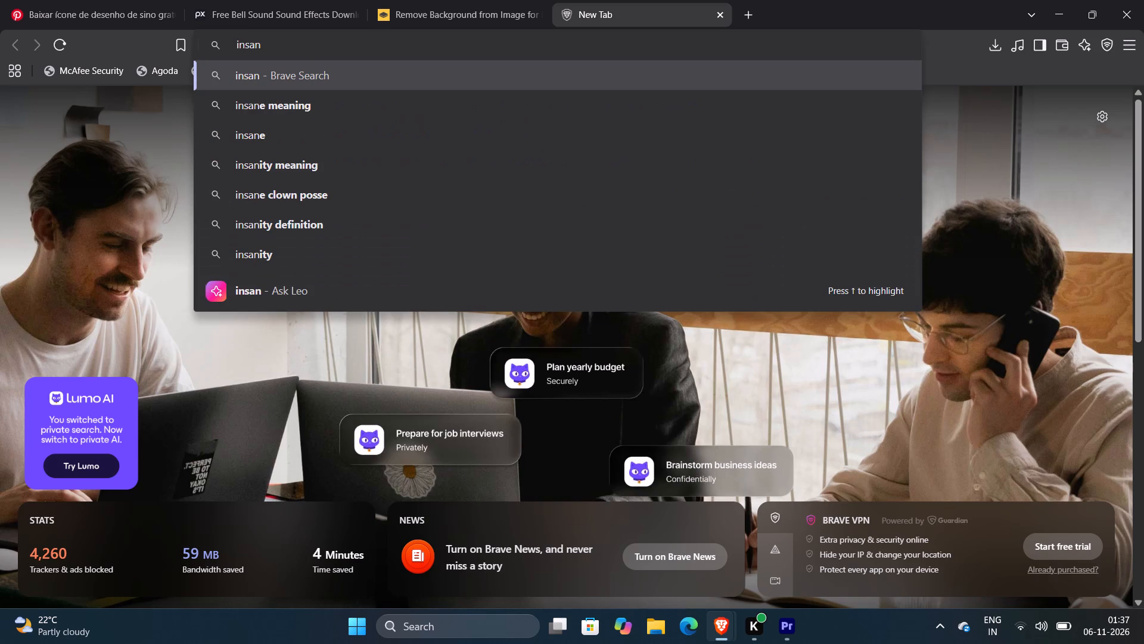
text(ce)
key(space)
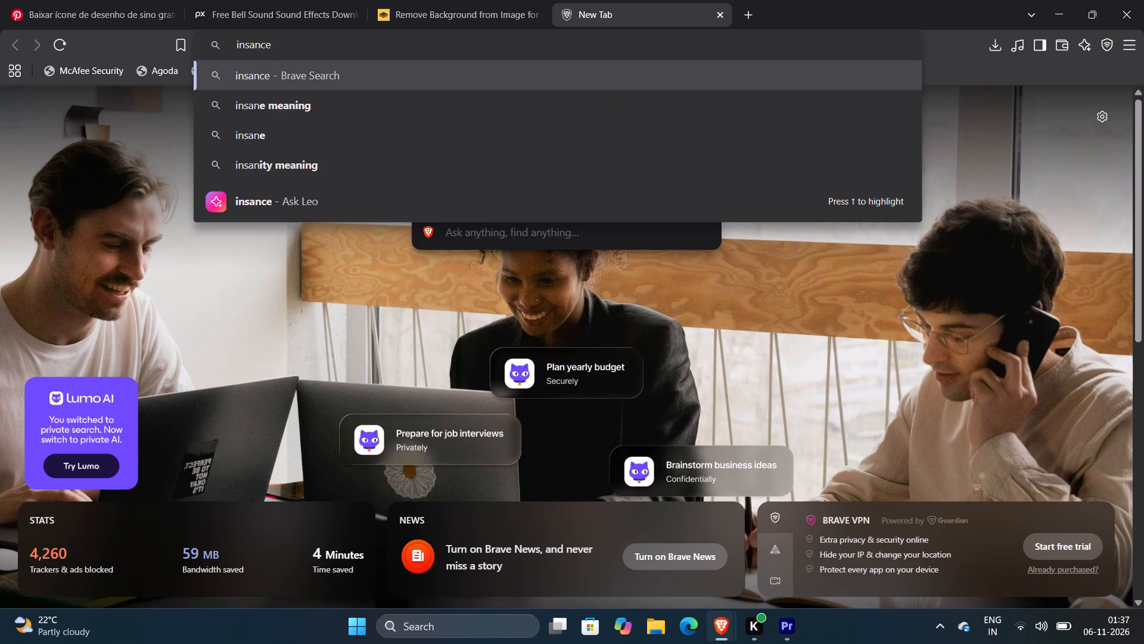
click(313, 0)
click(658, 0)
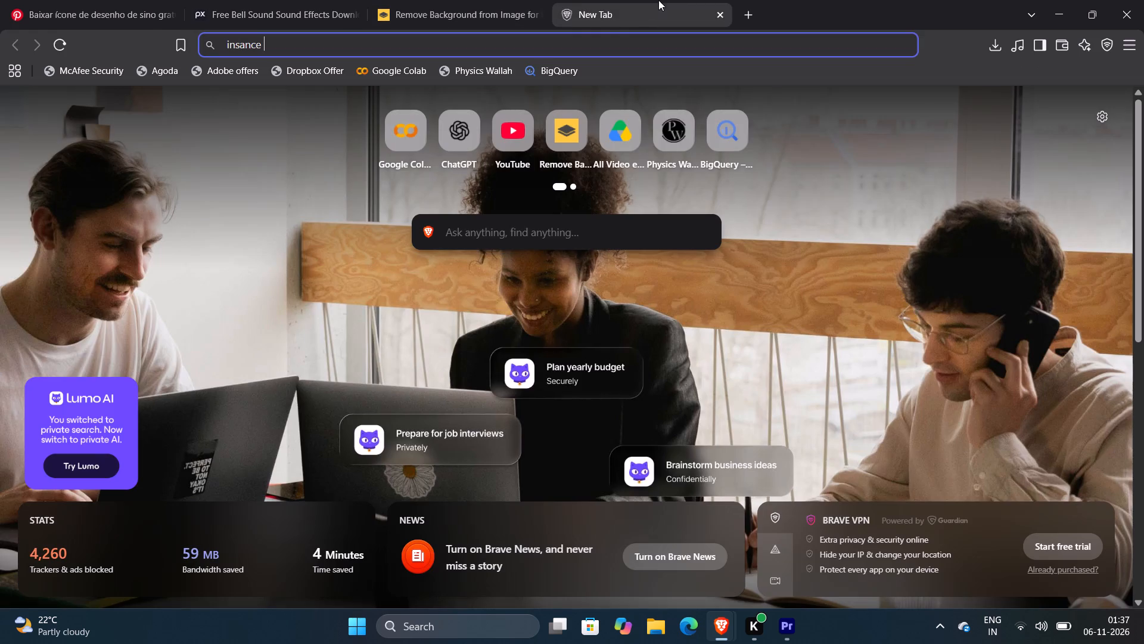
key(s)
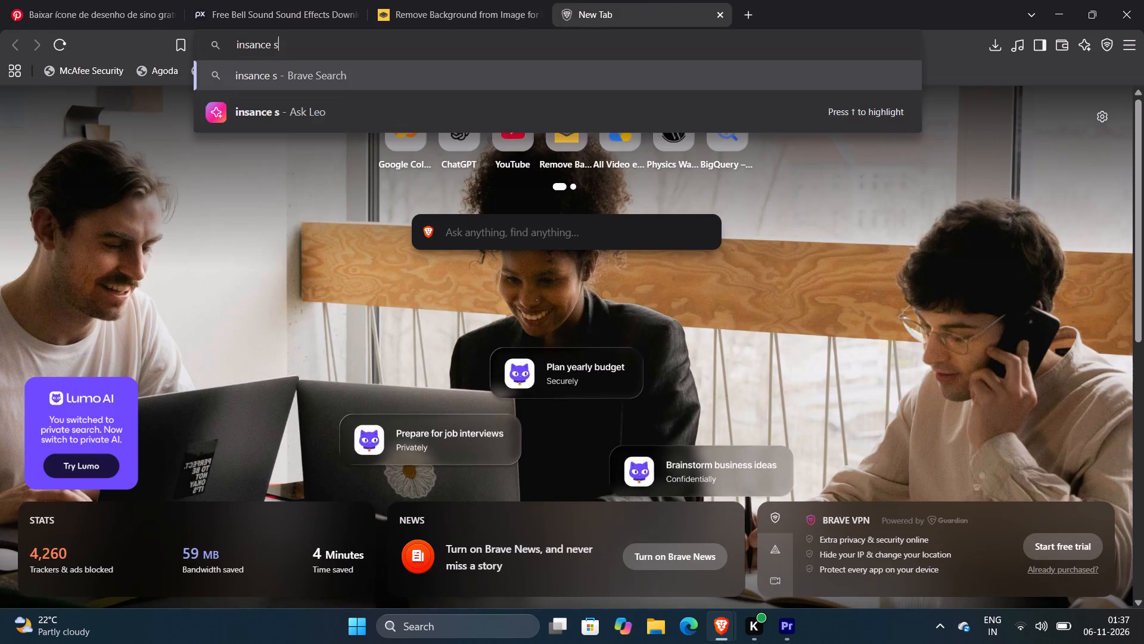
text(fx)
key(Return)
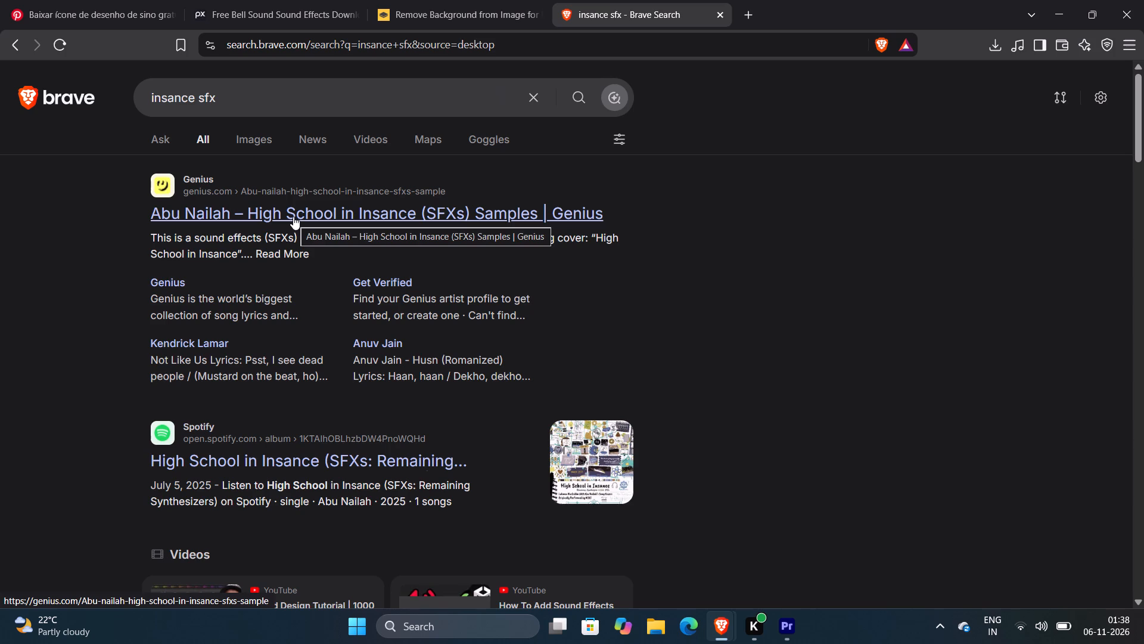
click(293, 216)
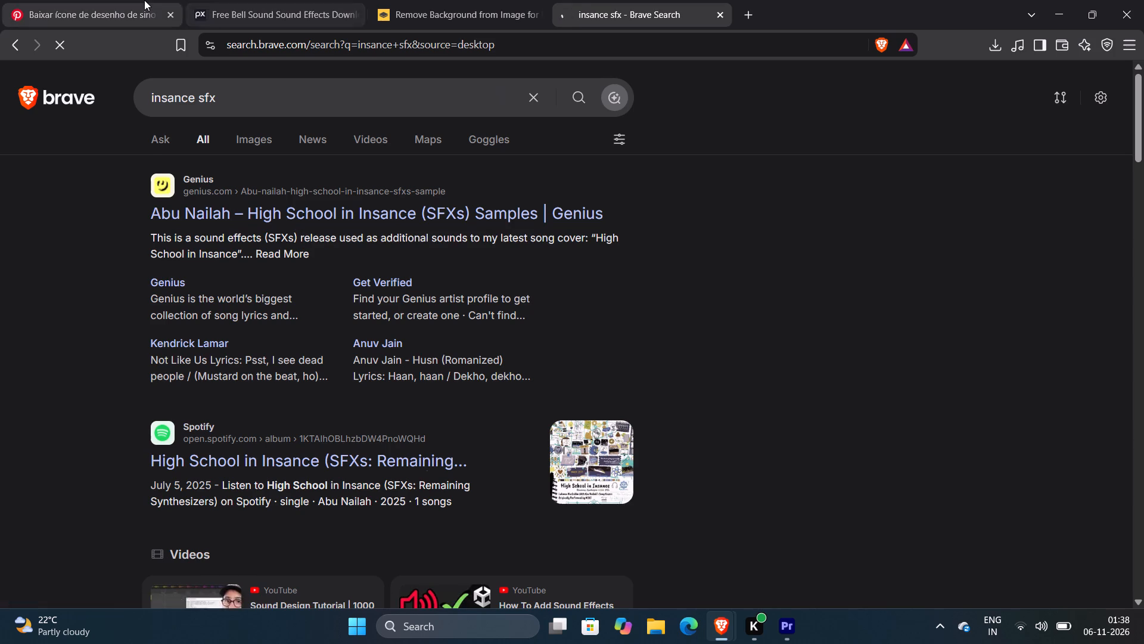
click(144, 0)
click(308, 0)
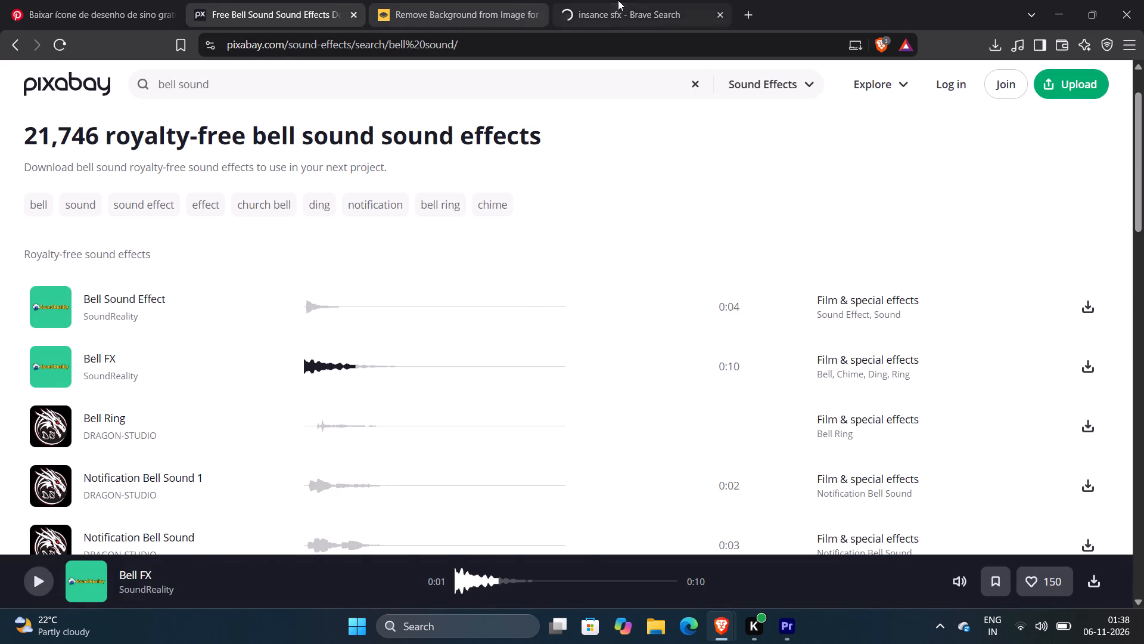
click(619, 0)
Switch back to the tutorial video and rewind it 10 seconds to check the instructor's sound effects search.
key(alt+Tab)
key(alt+Tab)
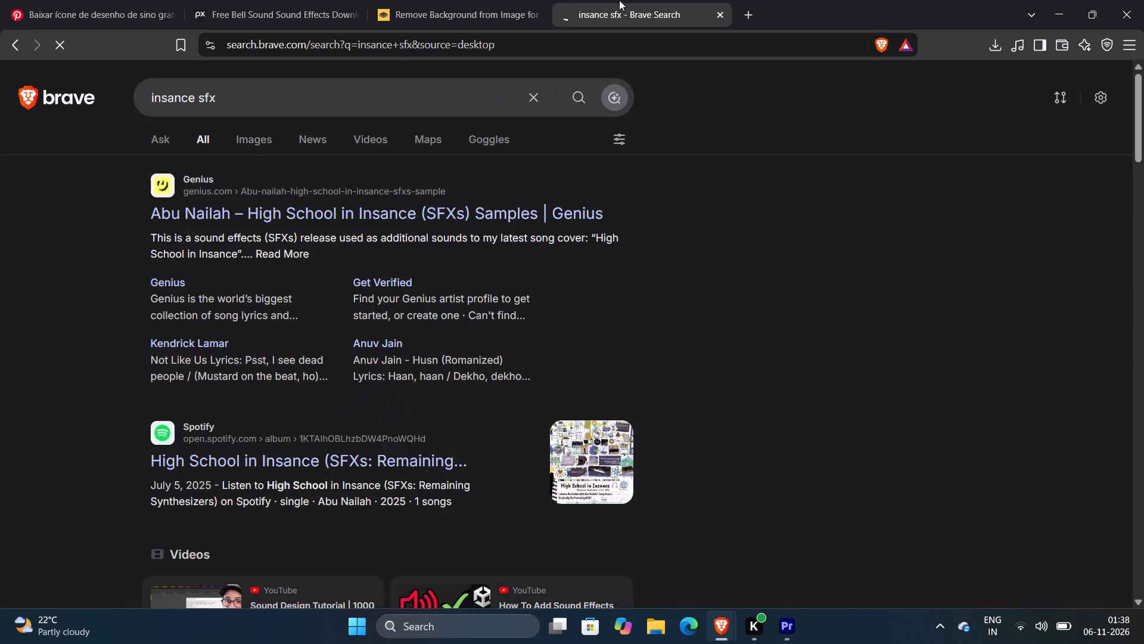
key(alt+Tab)
key(alt+Tab)
key(Left)
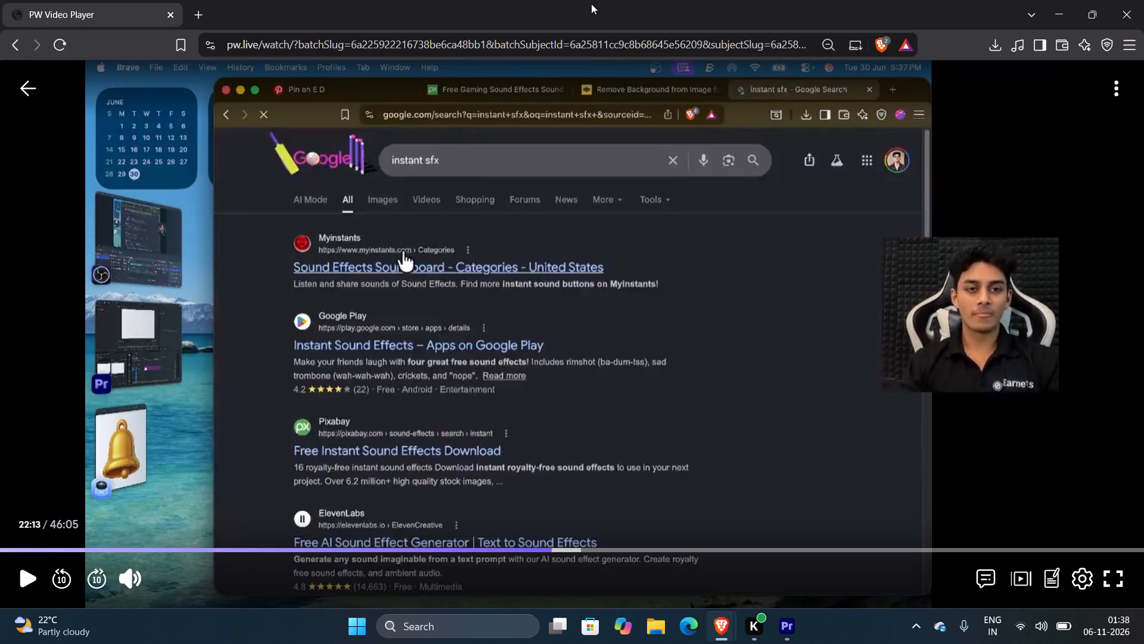
Return to the web search, change the query to instant sfx, and open the Myinstants Sound Effects Soundboard result.
key(alt+Tab)
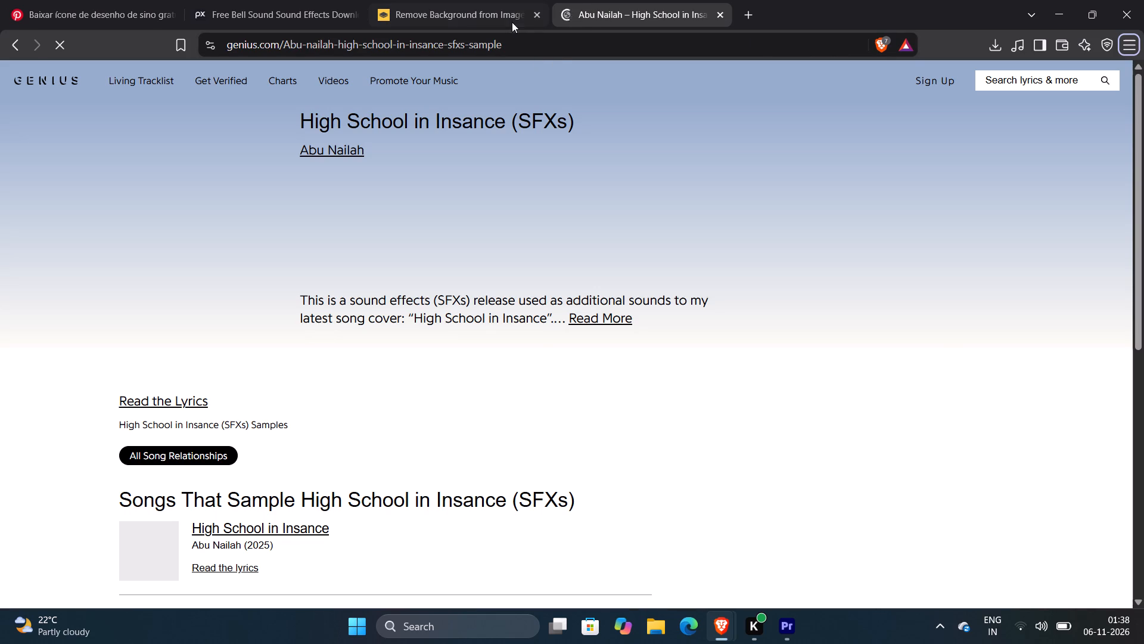
click(21, 35)
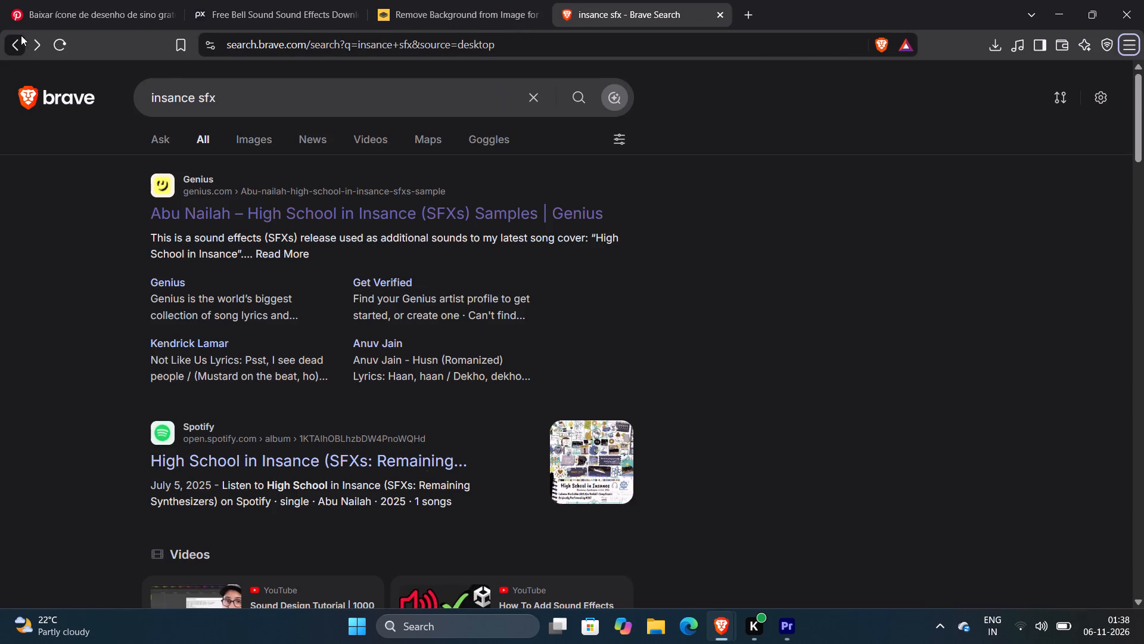
click(190, 107)
key(Delete)
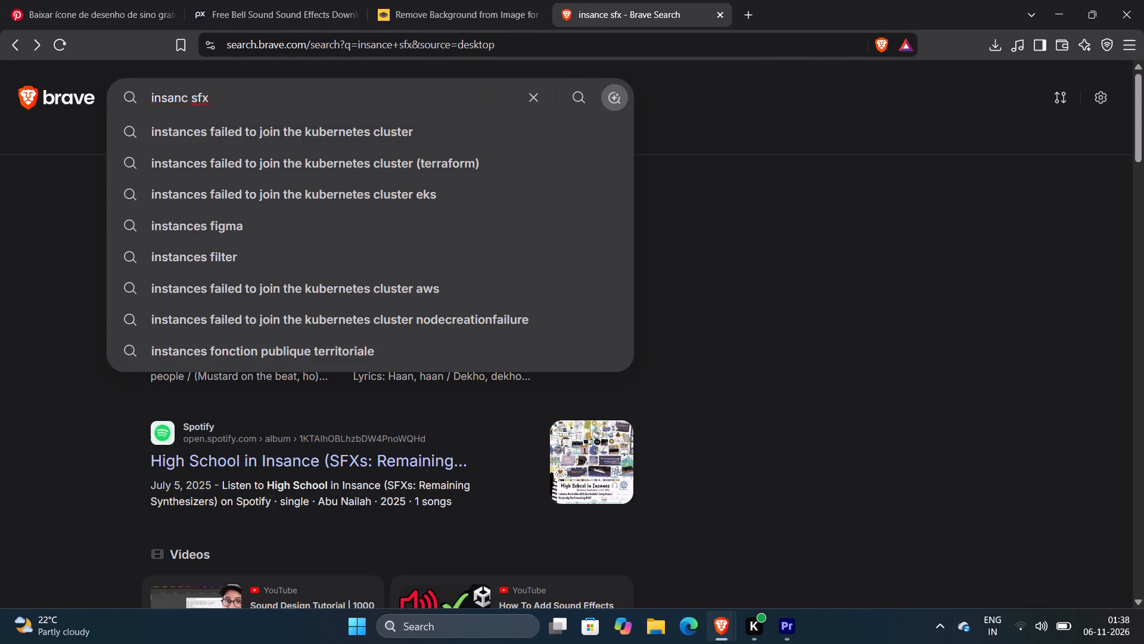
key(ctrl+BackSpace)
text(instat)
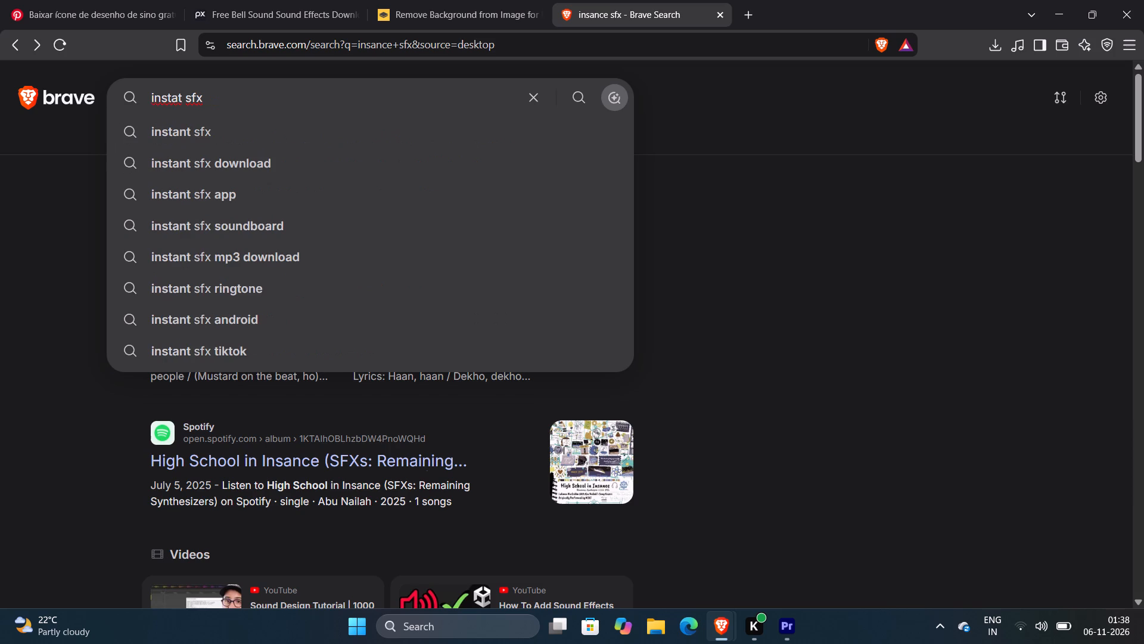
key(Down)
key(Down)
key(Up)
key(Return)
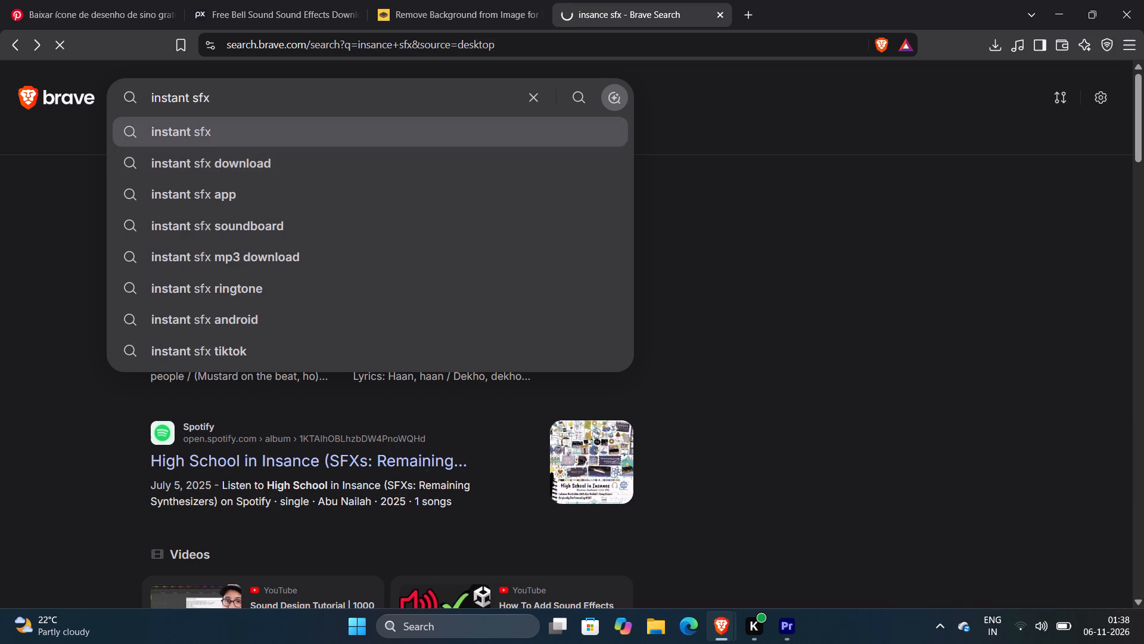
click(215, 210)
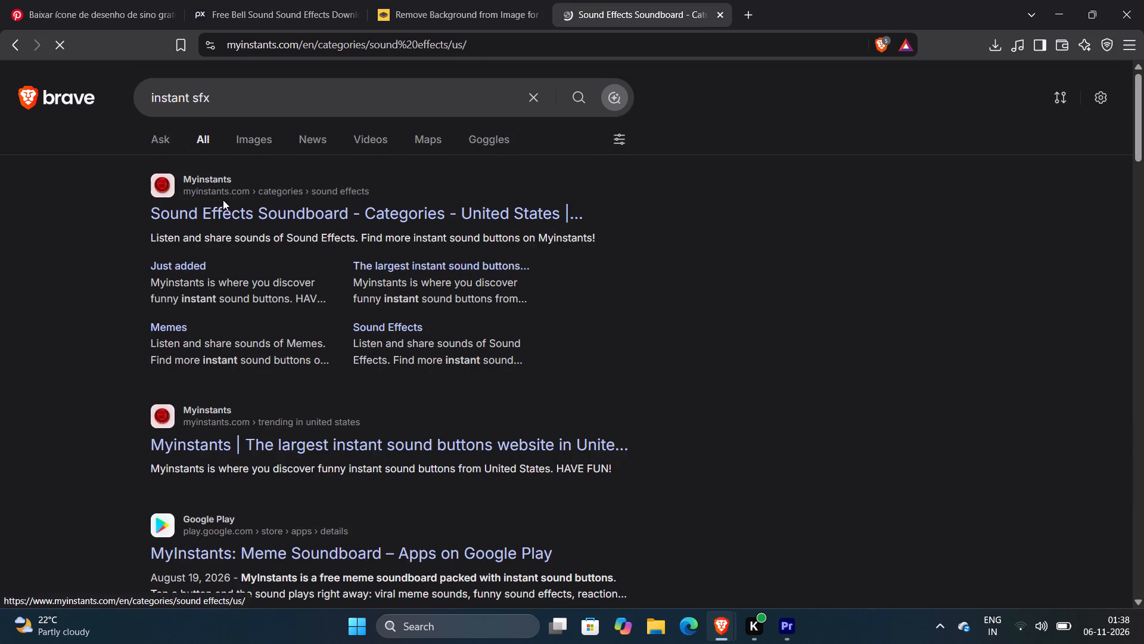
Audition sound effects in the first two rows of the Myinstants soundboard, such as Vine Boom, Metal pipe clang and The Undertaker.
click(257, 293)
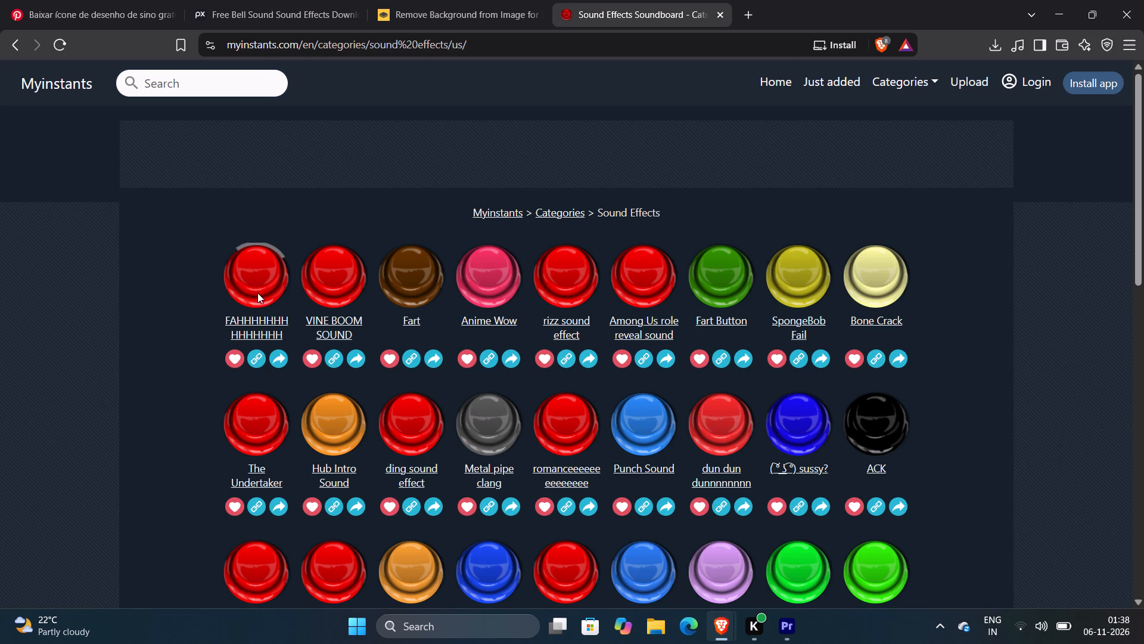
click(327, 281)
click(422, 275)
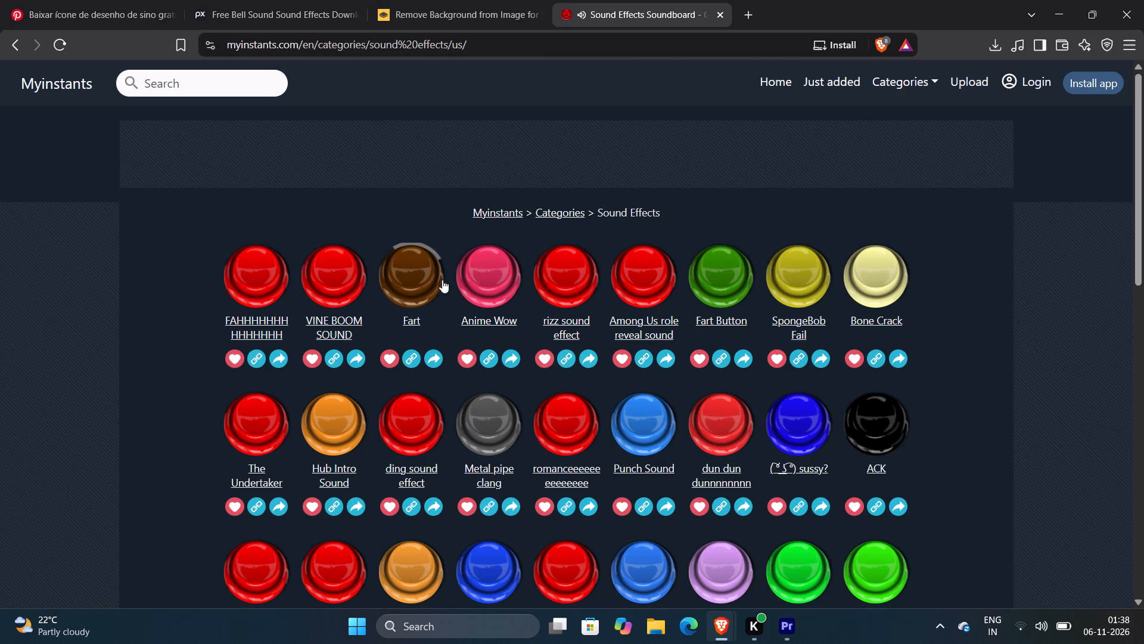
click(472, 281)
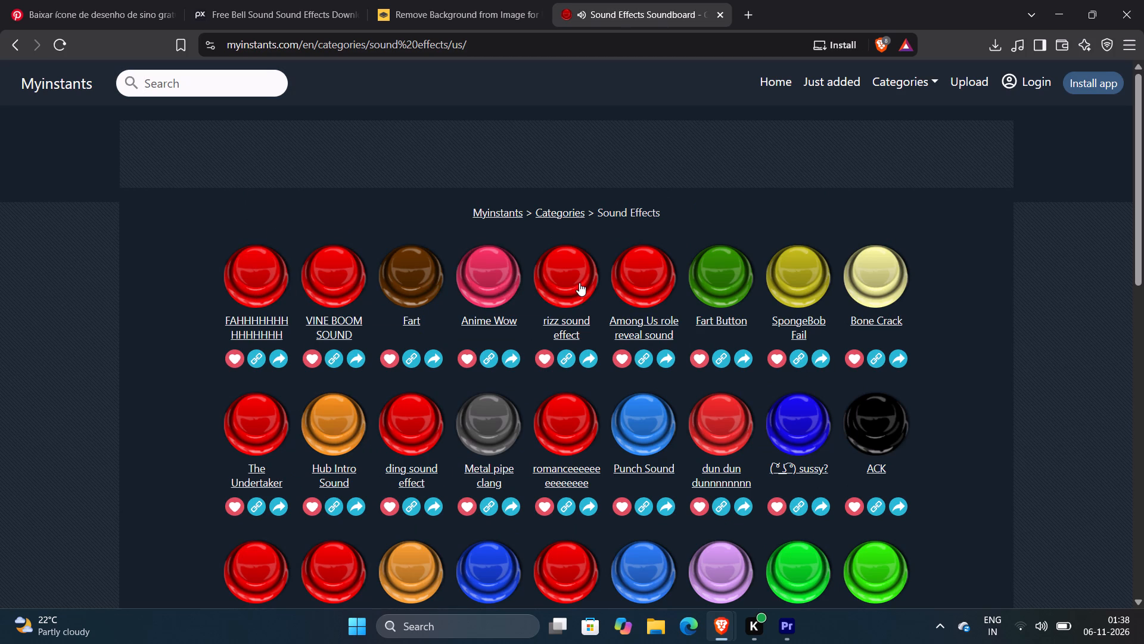
click(579, 283)
click(636, 283)
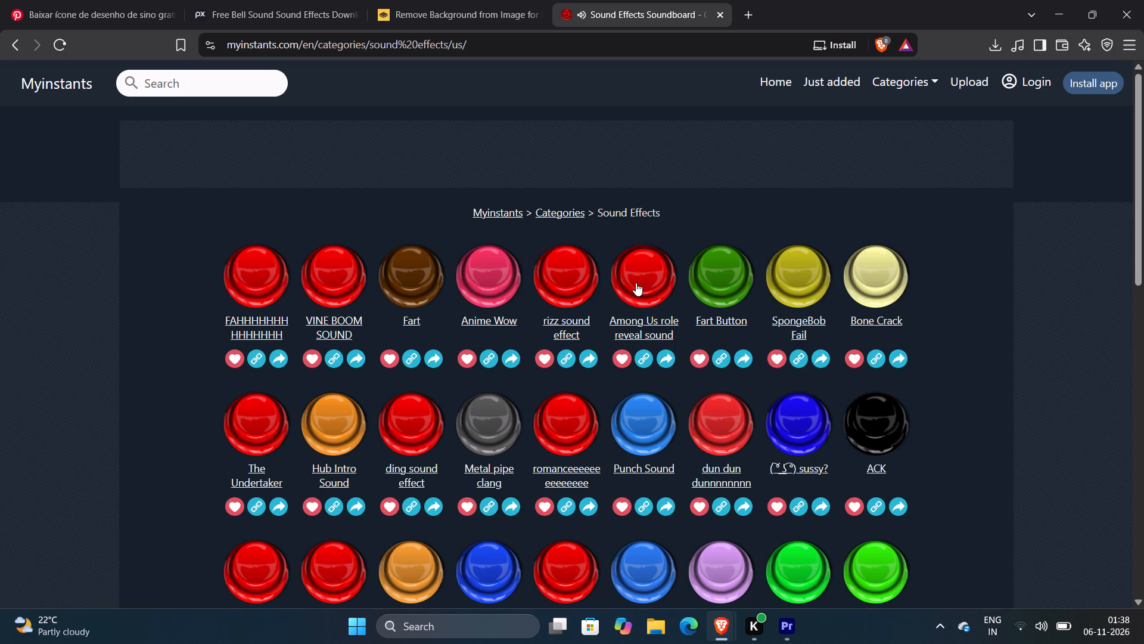
click(635, 428)
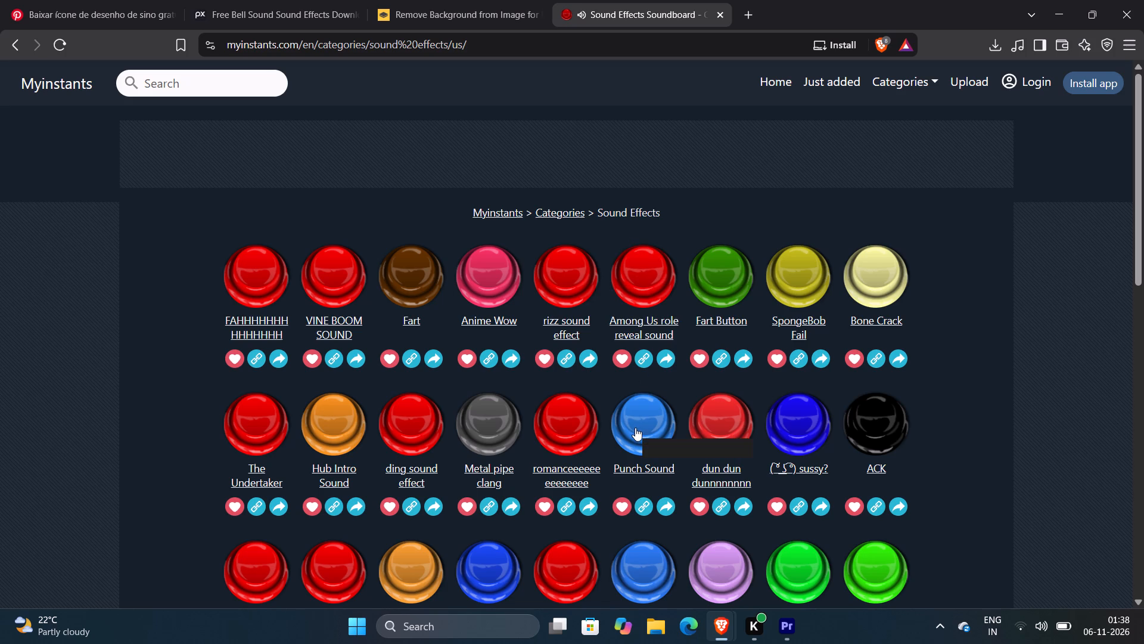
click(574, 422)
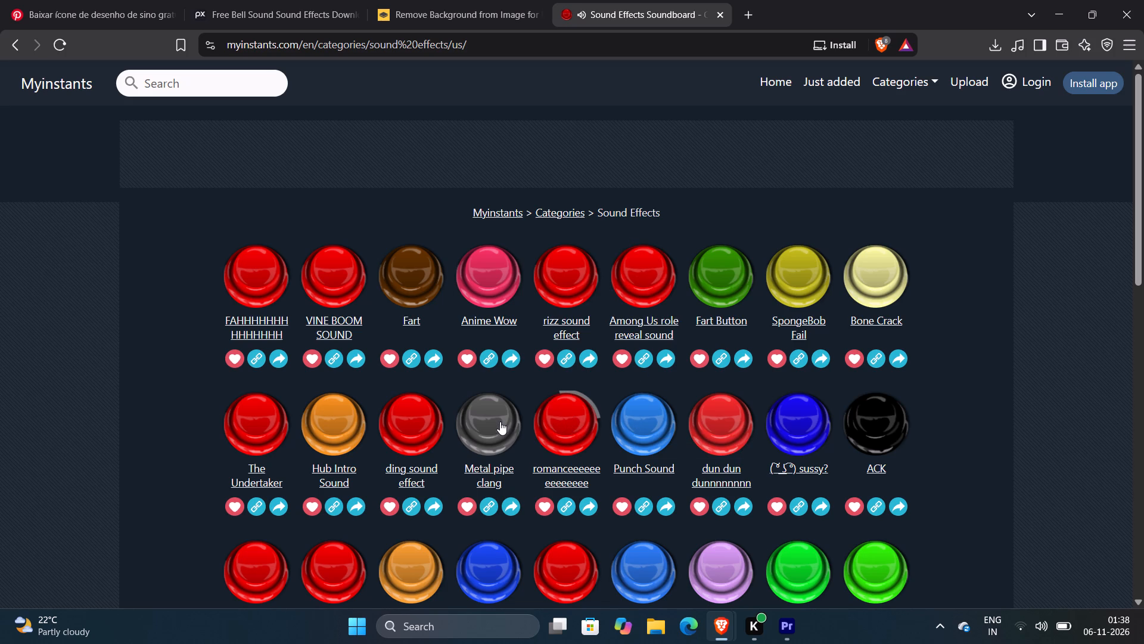
click(561, 429)
click(506, 428)
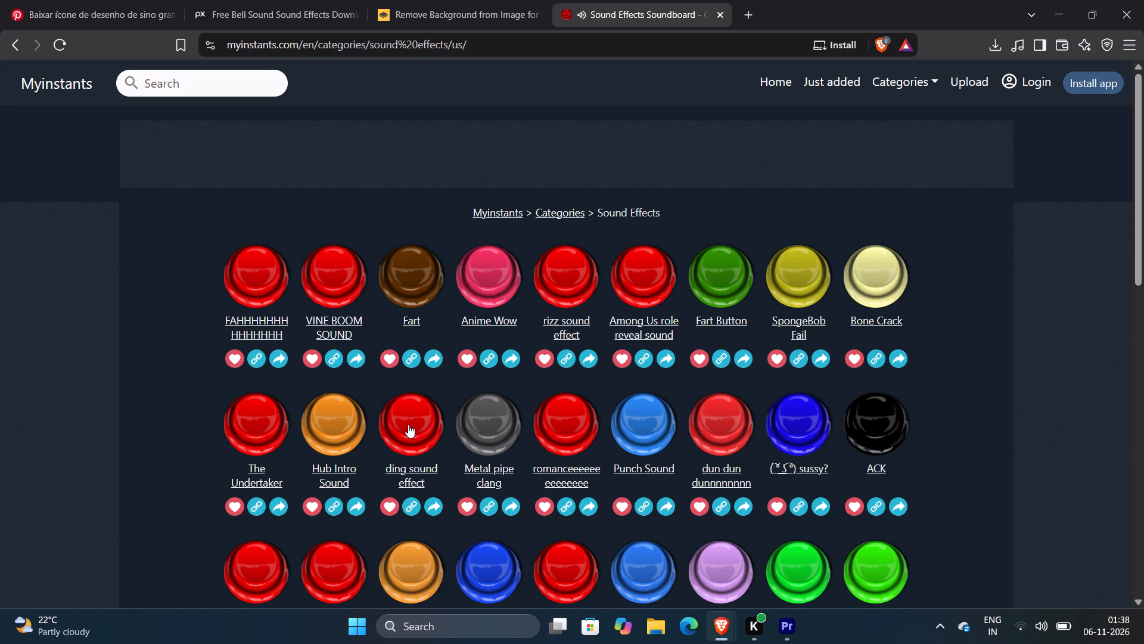
click(408, 425)
click(334, 441)
click(262, 426)
Audition more effects further down the Myinstants soundboard, such as Taco Bell Bong, CapCut explosion, Discord Notification and metal gear alert sound.
scroll(343, 441, down, 2)
click(268, 422)
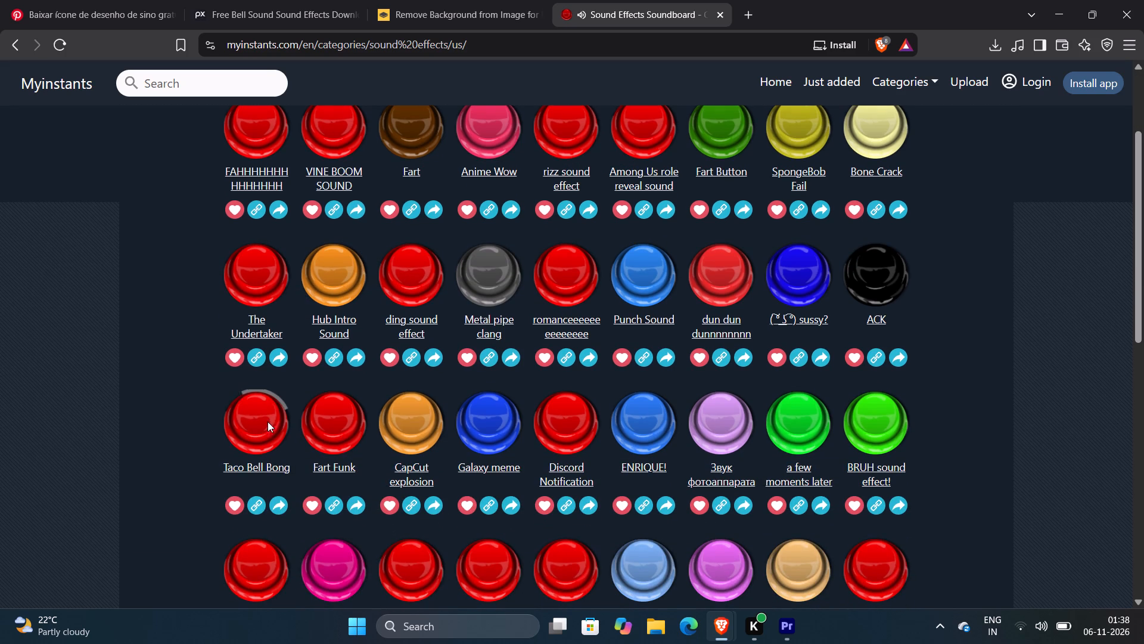
click(351, 427)
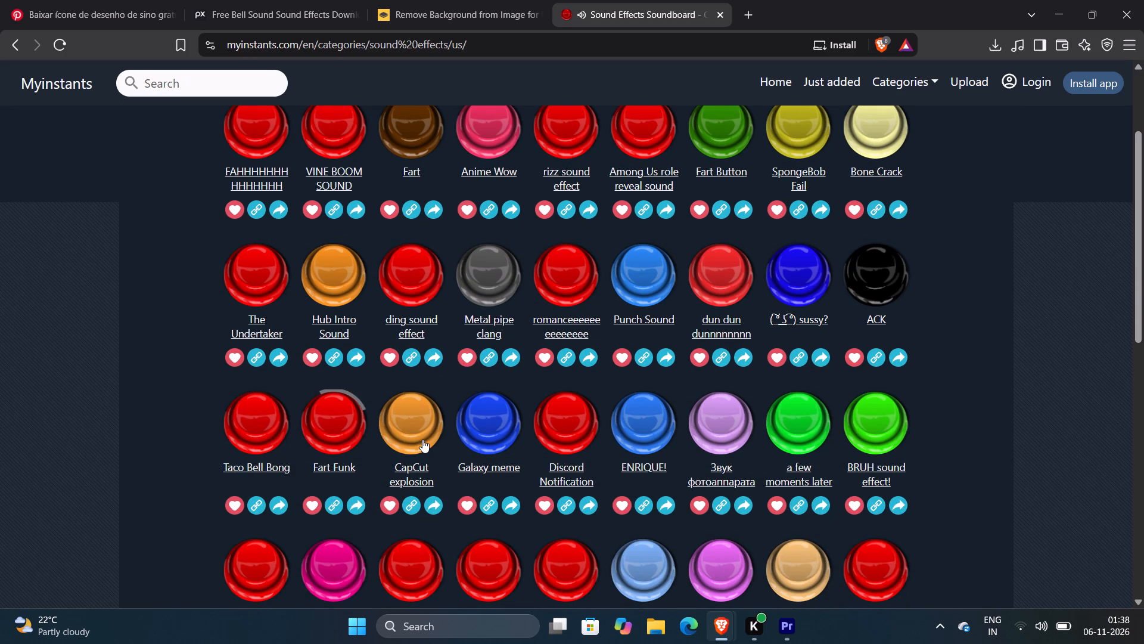
click(424, 431)
click(481, 428)
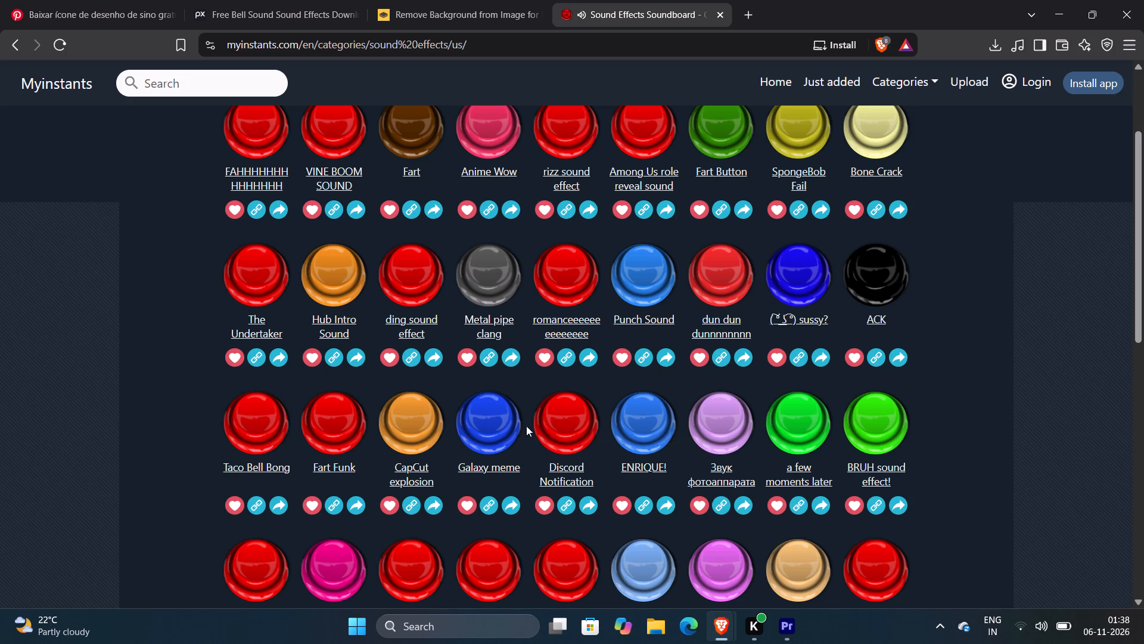
click(494, 418)
click(567, 425)
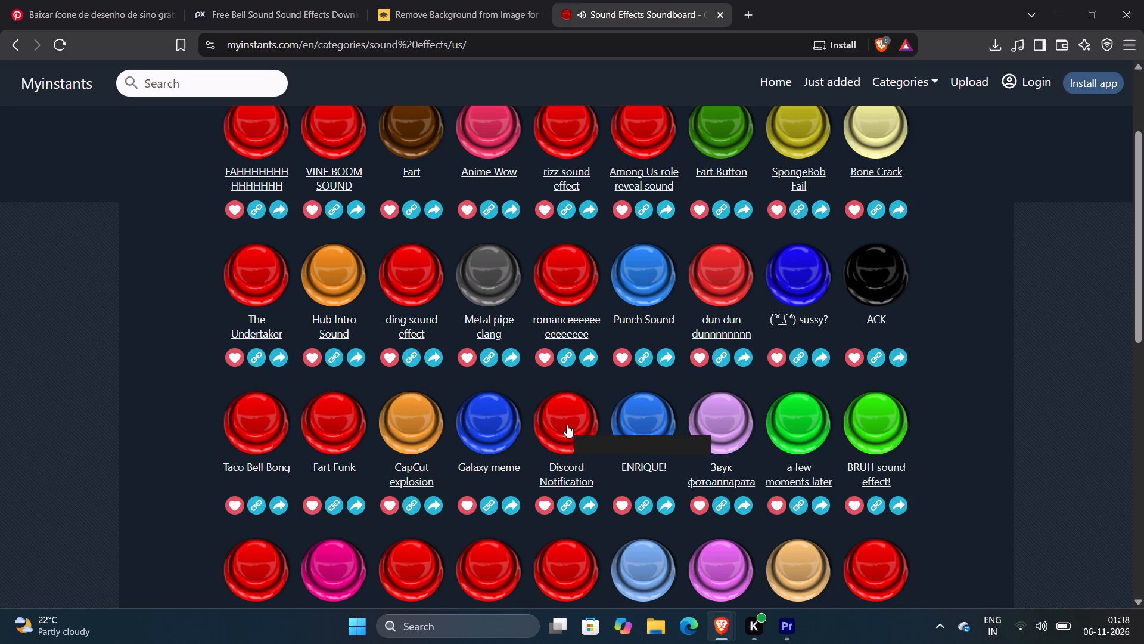
click(804, 296)
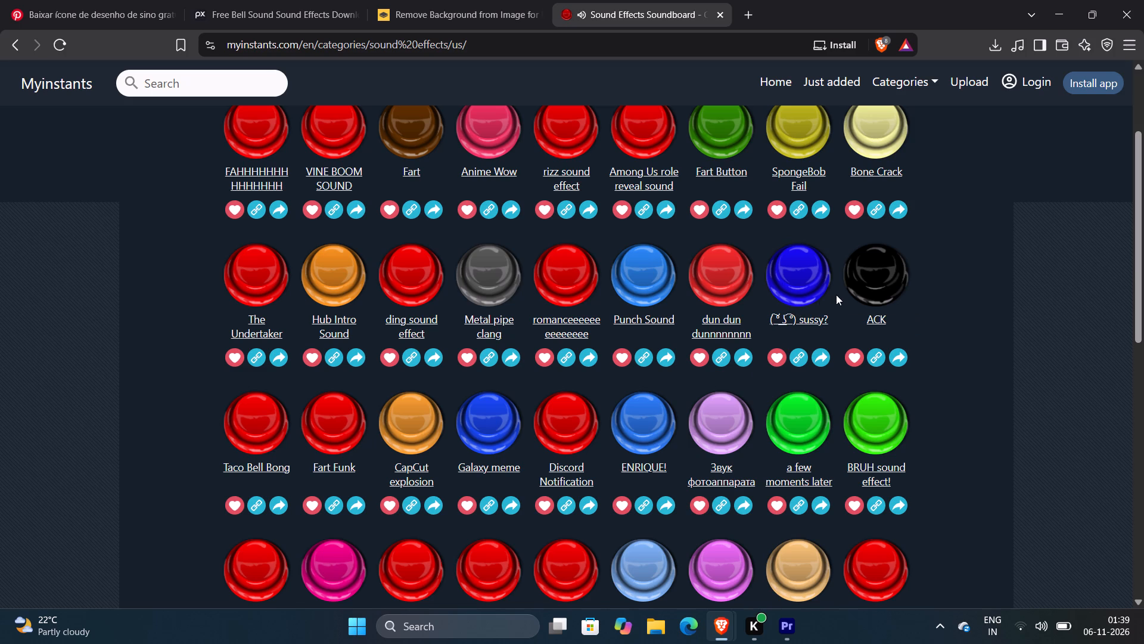
click(869, 435)
scroll(869, 435, down, 2)
click(869, 435)
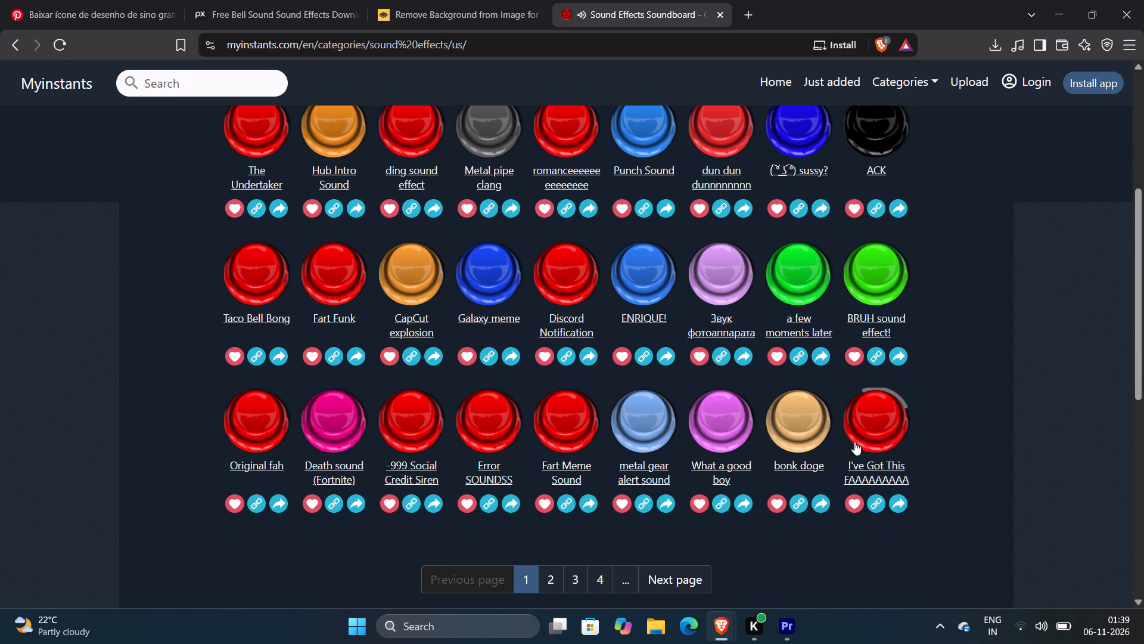
click(651, 436)
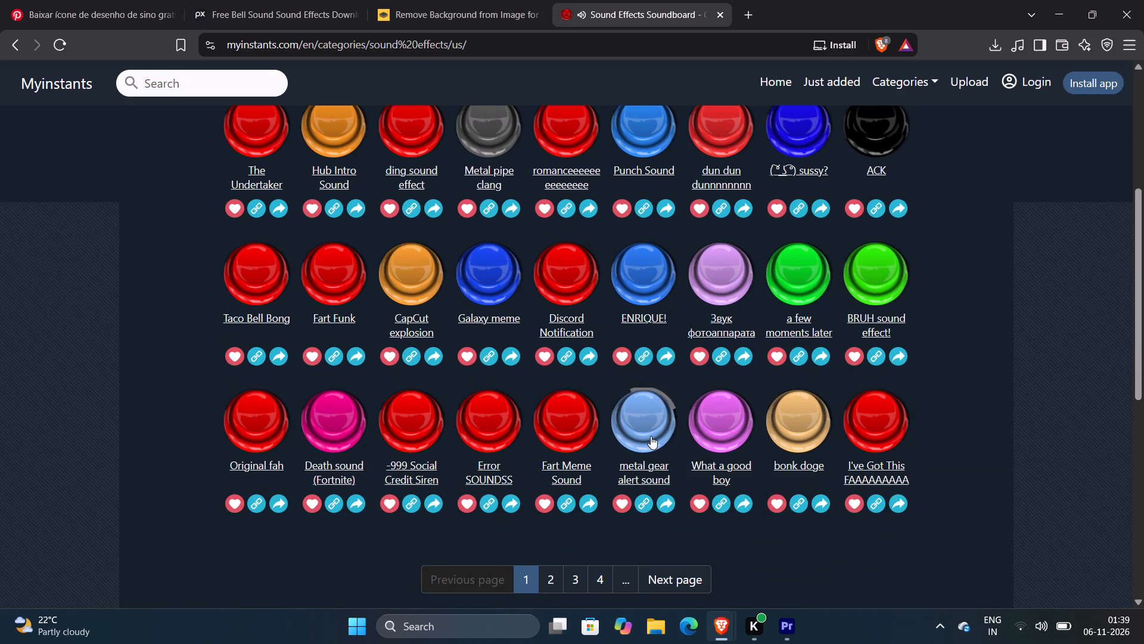
Audition more Myinstants effects, including Fart Meme Sound, Error SOUNDSS, -999 Social Credit Siren and Anime Wow.
click(578, 419)
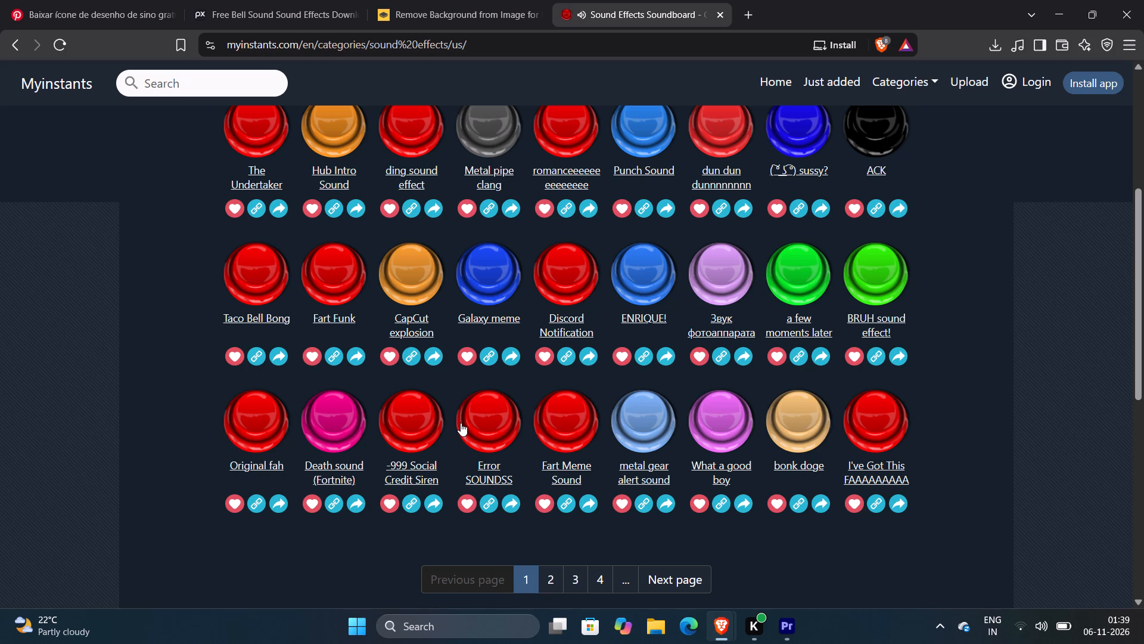
click(480, 423)
click(413, 428)
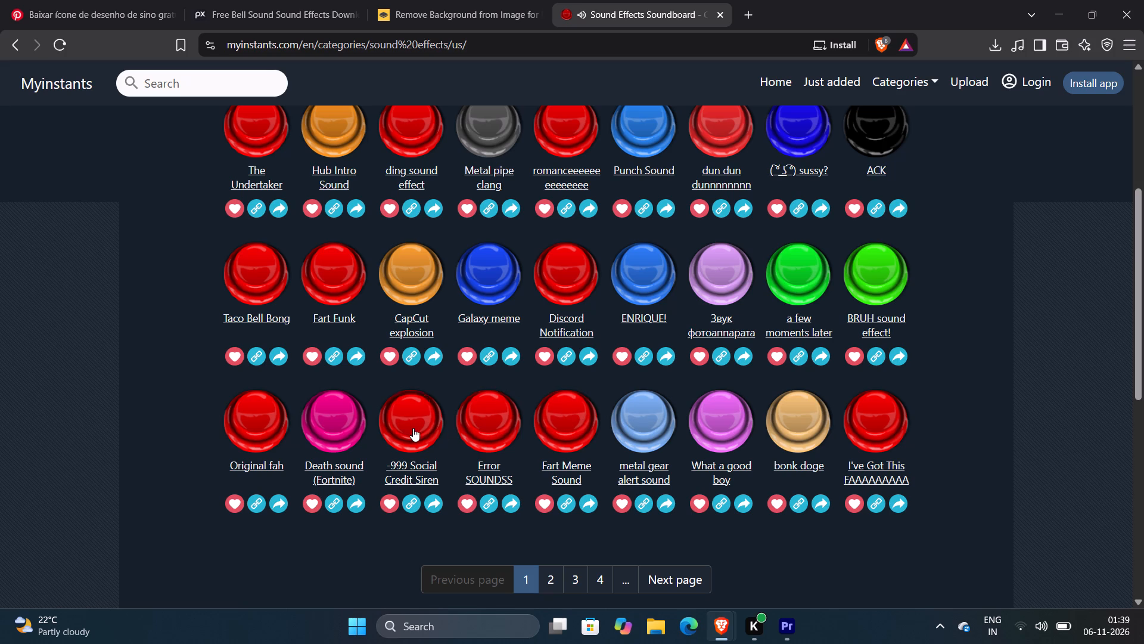
scroll(466, 465, up, 4)
scroll(466, 465, down, 1)
scroll(466, 465, up, 5)
scroll(466, 465, down, 1)
scroll(466, 465, up, 1)
scroll(466, 465, down, 2)
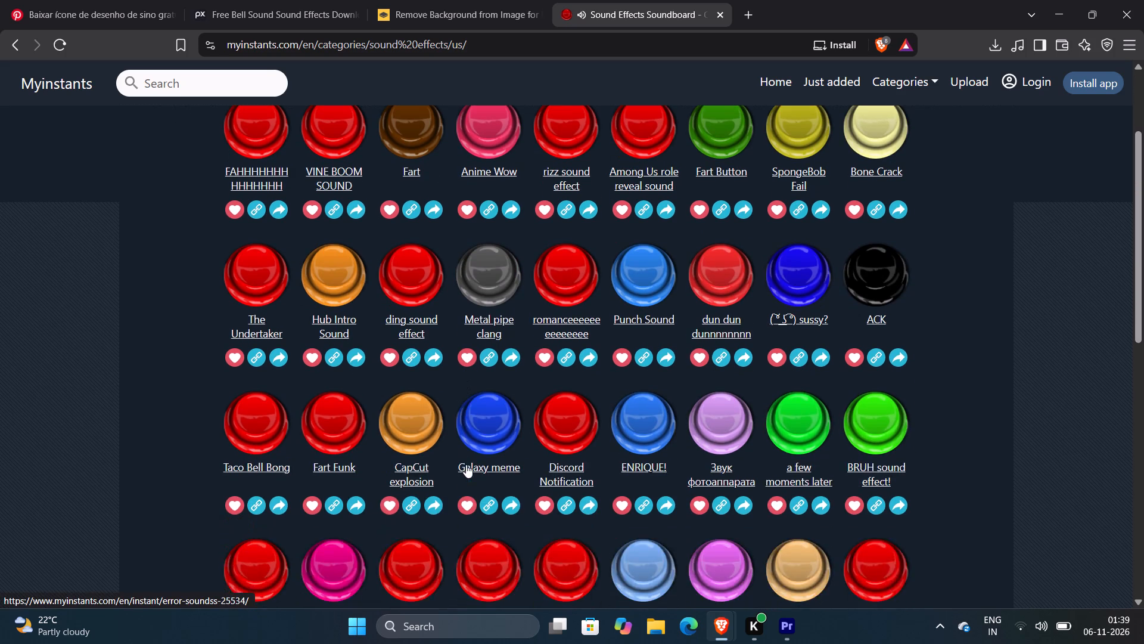
scroll(466, 465, up, 3)
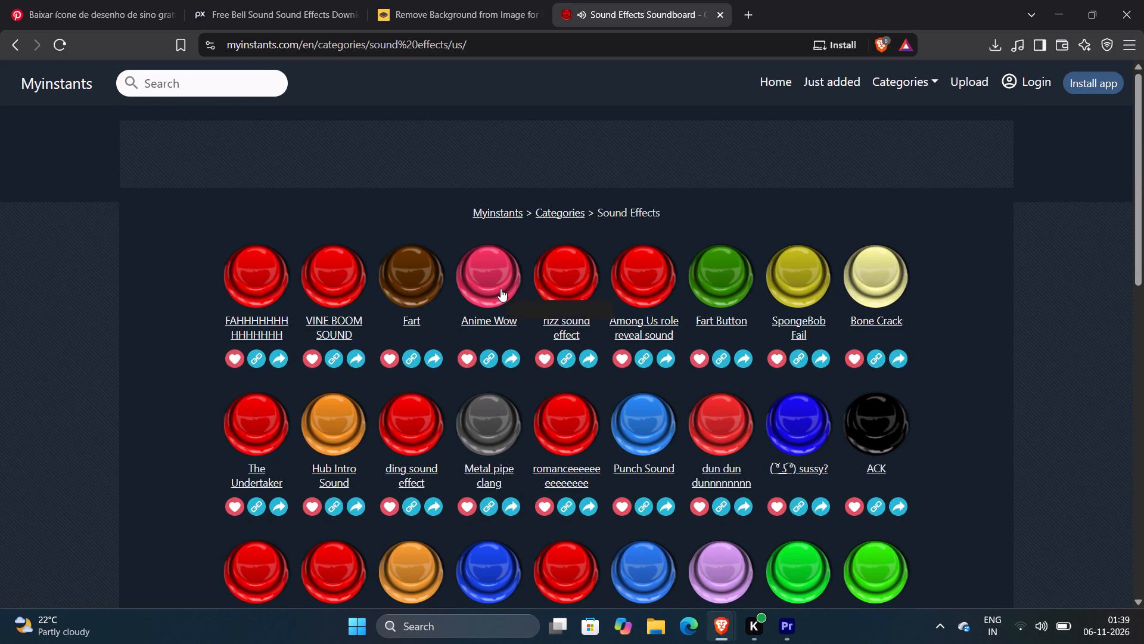
click(500, 289)
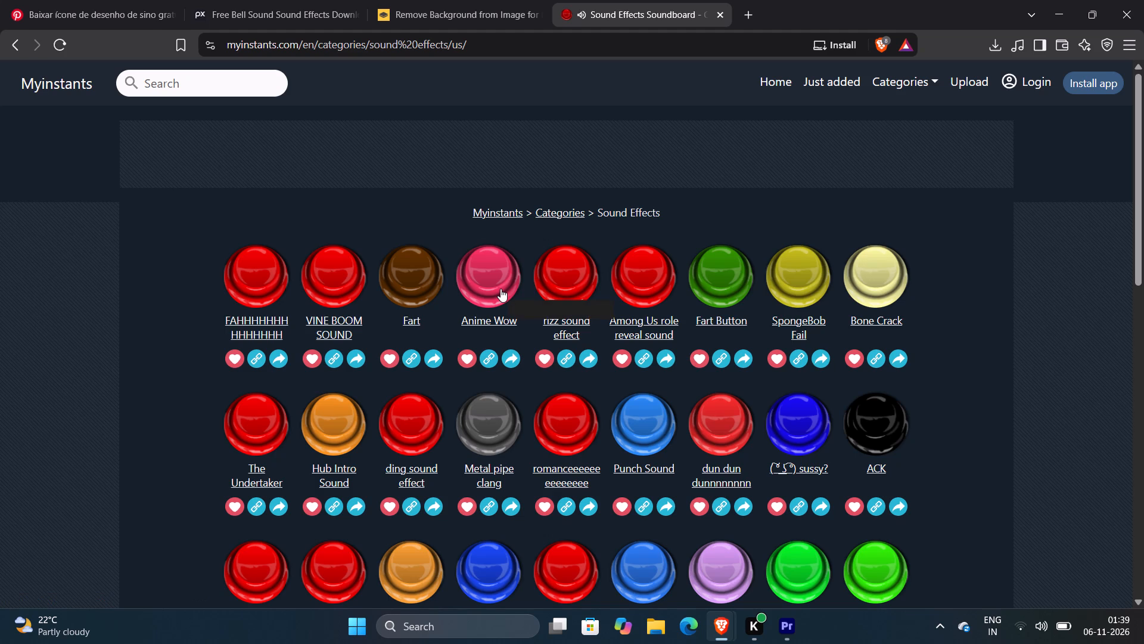
Switch back to the tutorial video, resume it to watch the sound effects section, and lower the speaker volume to 86%.
click(29, 0)
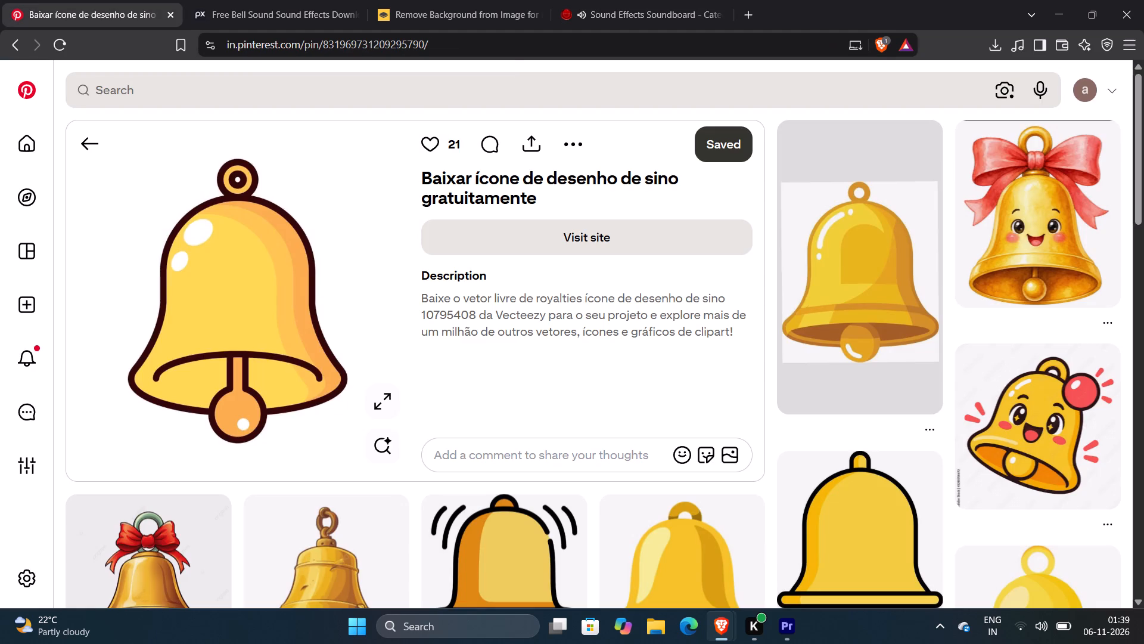
key(alt+Tab)
click(559, 293)
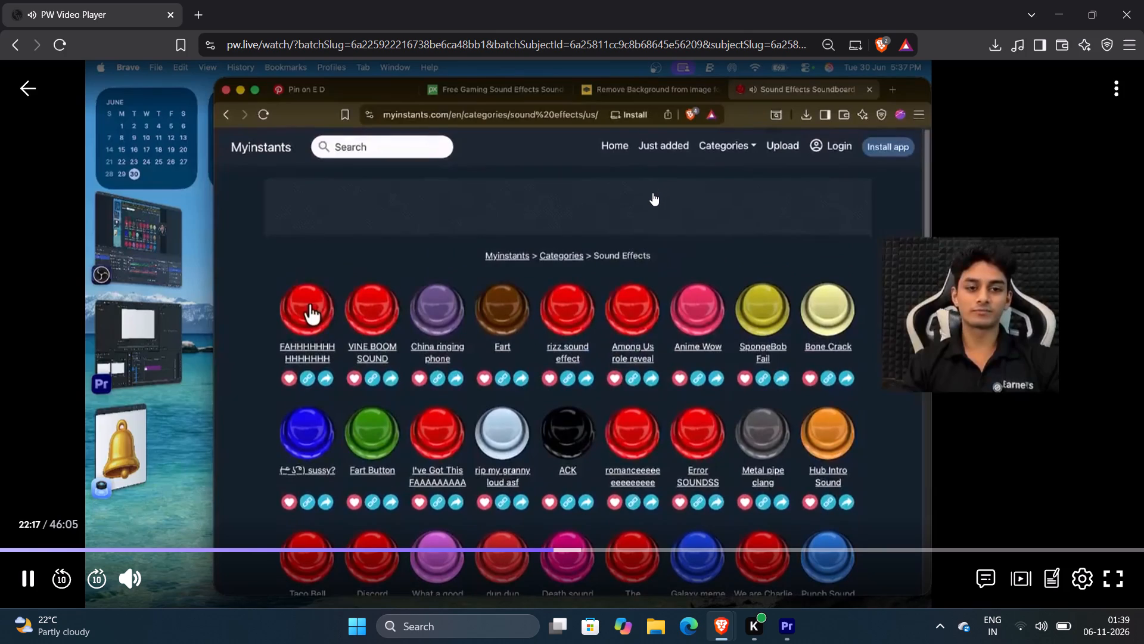
scroll(1042, 636, up, 1)
scroll(1042, 636, down, 2)
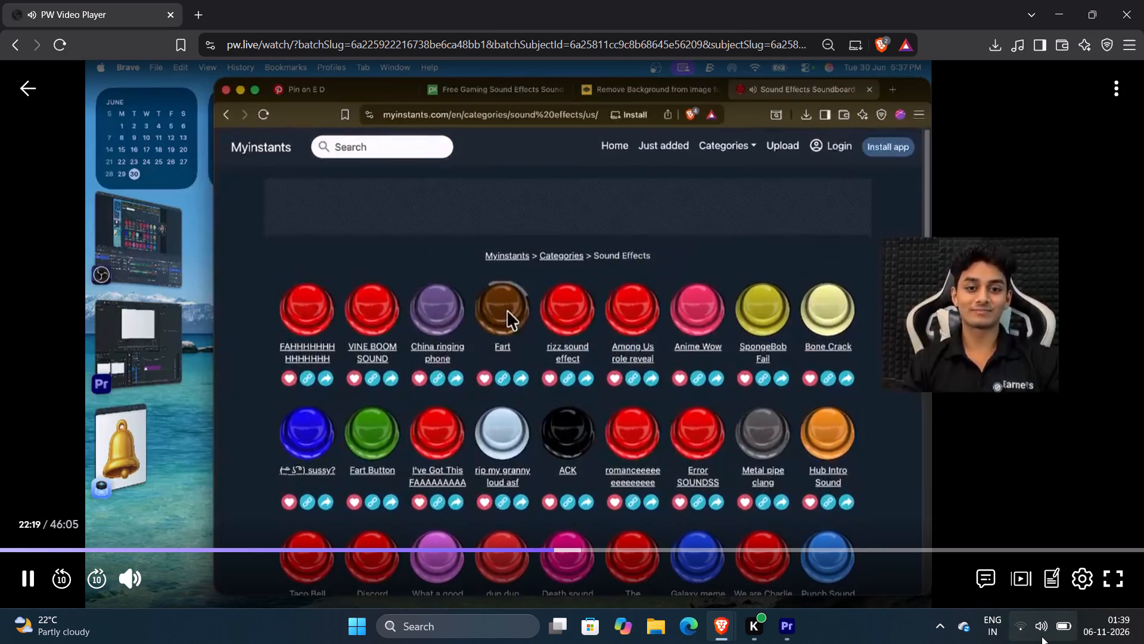
scroll(1042, 636, down, 5)
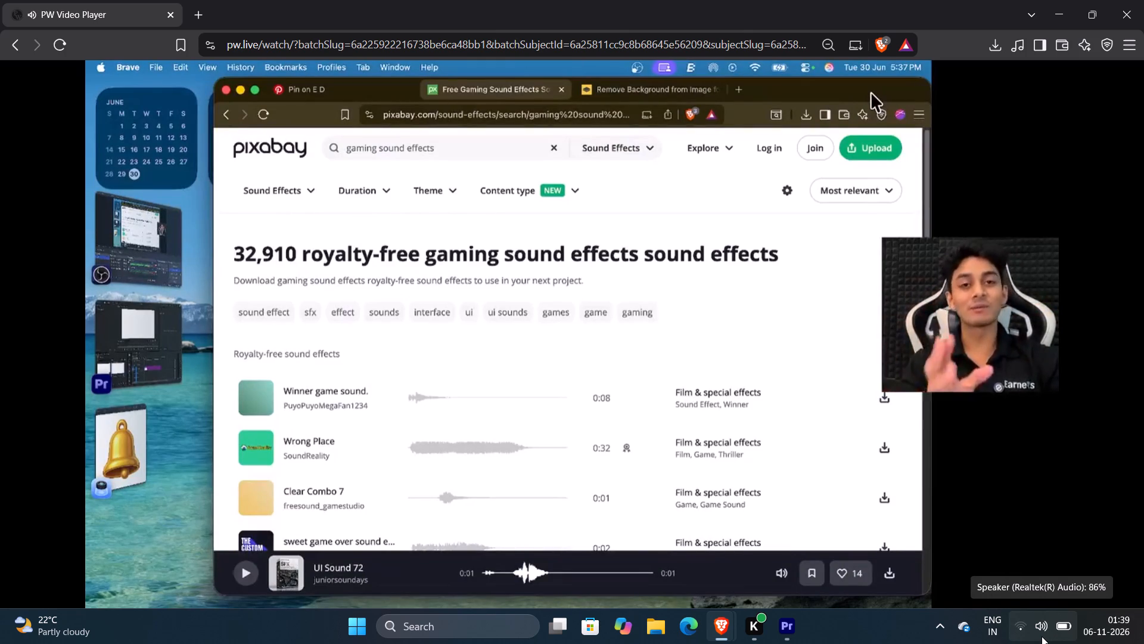
Return to the research browser window and close the Myinstants soundboard page.
key(alt+Tab)
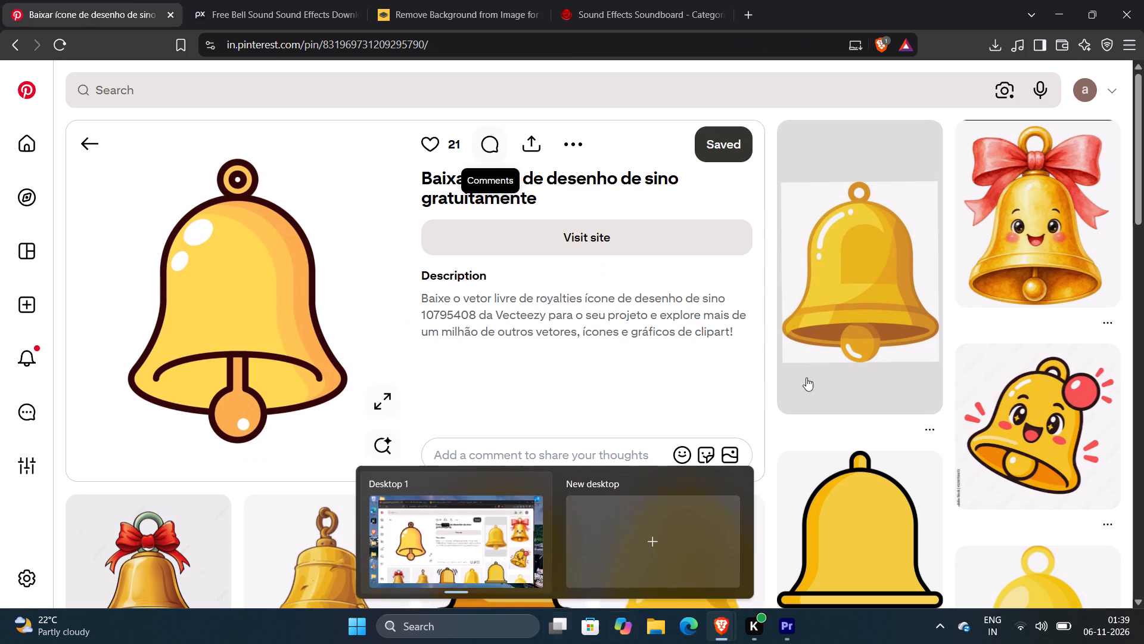
click(720, 15)
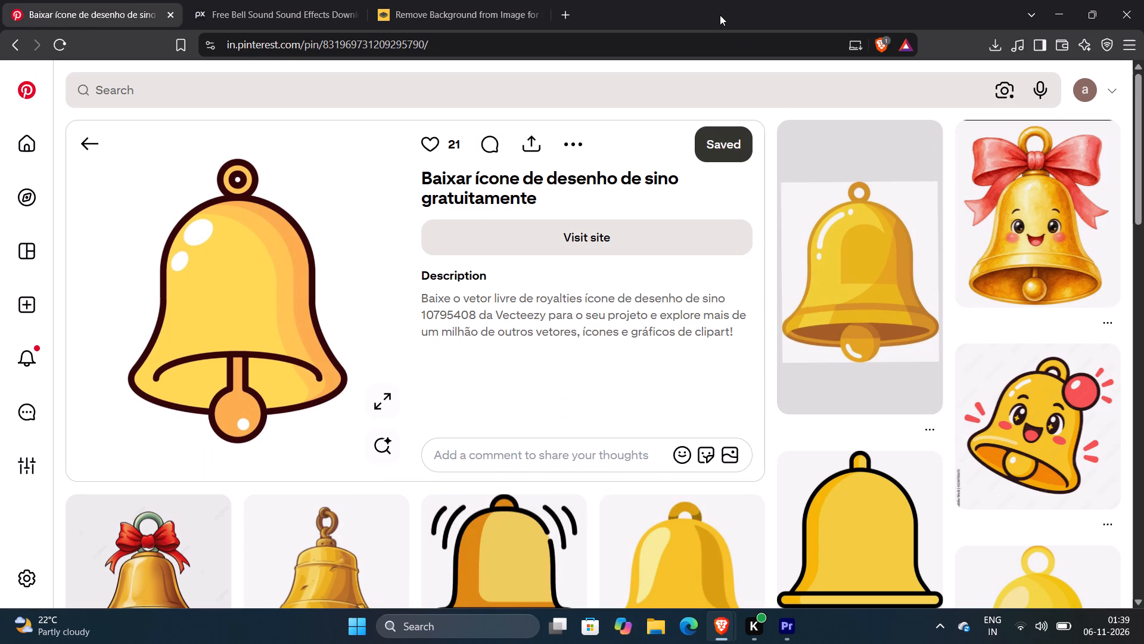
Switch to the tutorial video and pause it at the instructor's Bell FX selection.
key(alt+Tab)
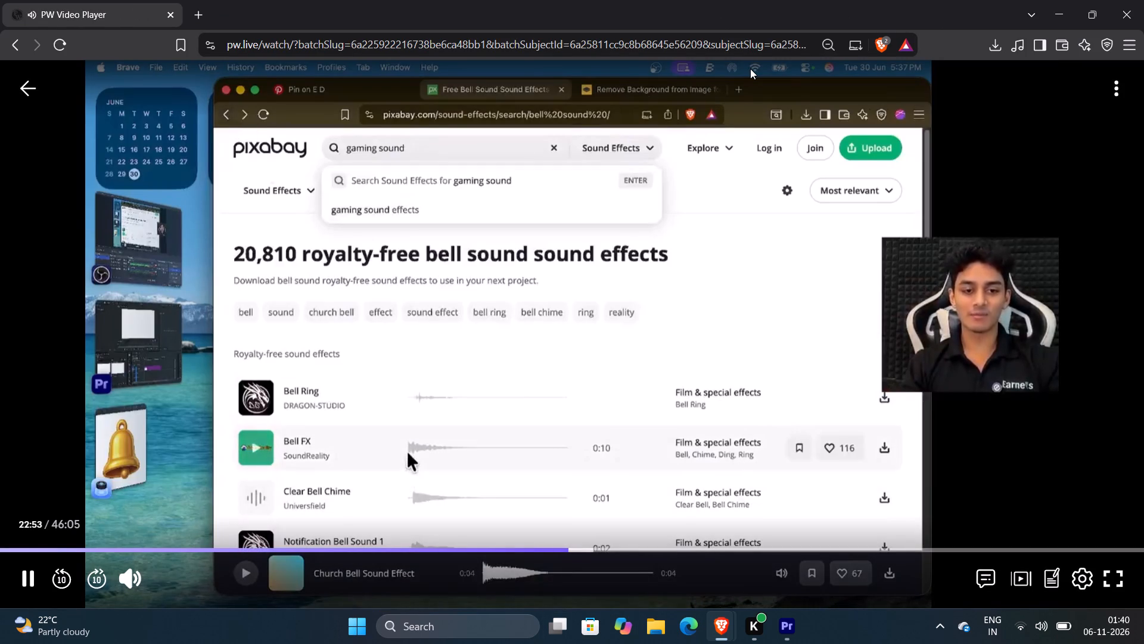
click(617, 285)
Return to the Pixabay bell sound results and audition Bell FX by SoundReality, replaying its opening several times.
key(alt+Tab)
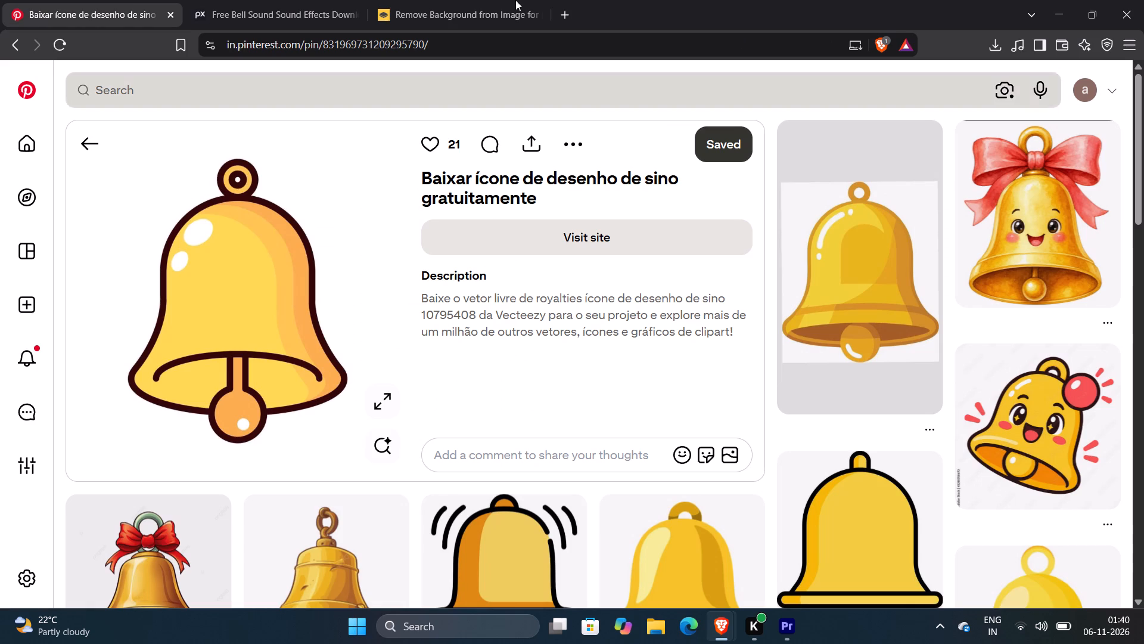
click(324, 0)
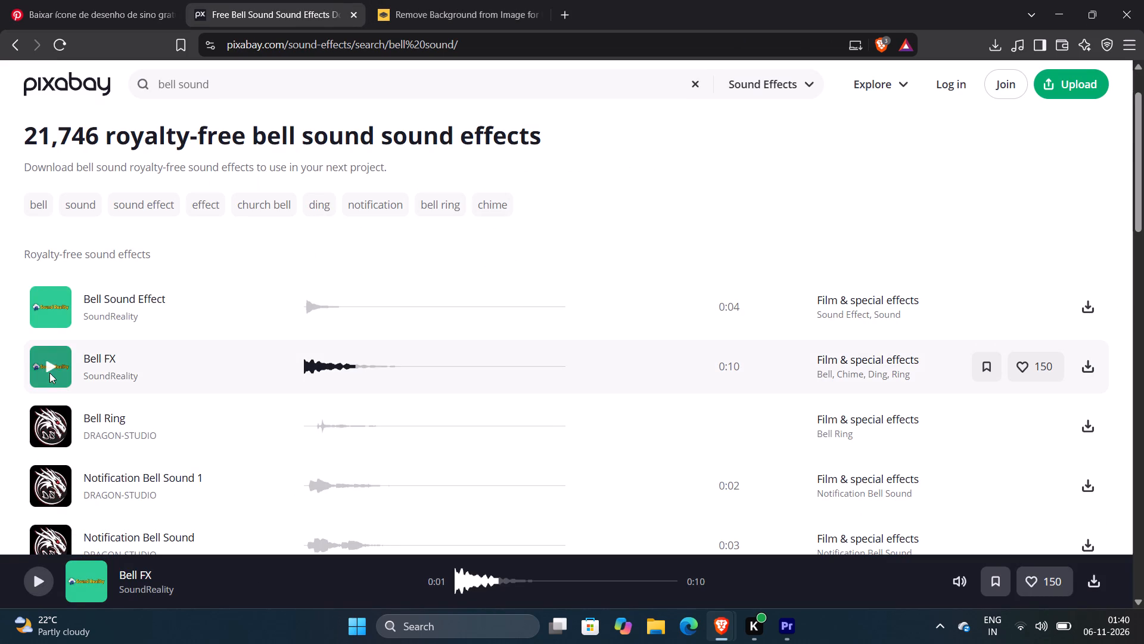
click(52, 367)
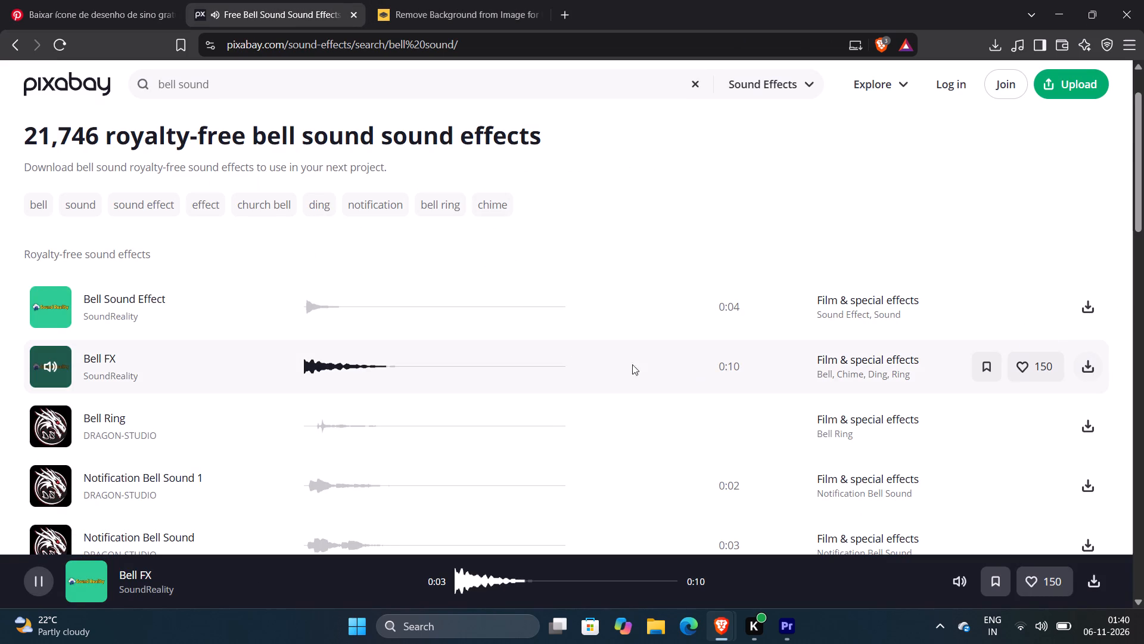
click(314, 363)
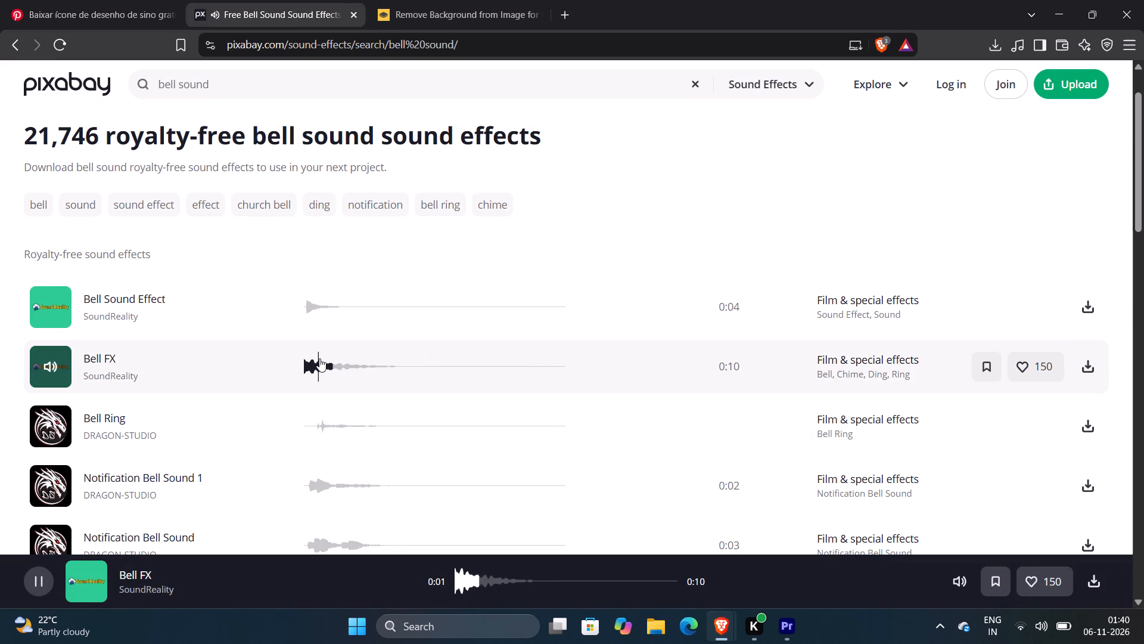
click(304, 366)
triple_click(304, 366)
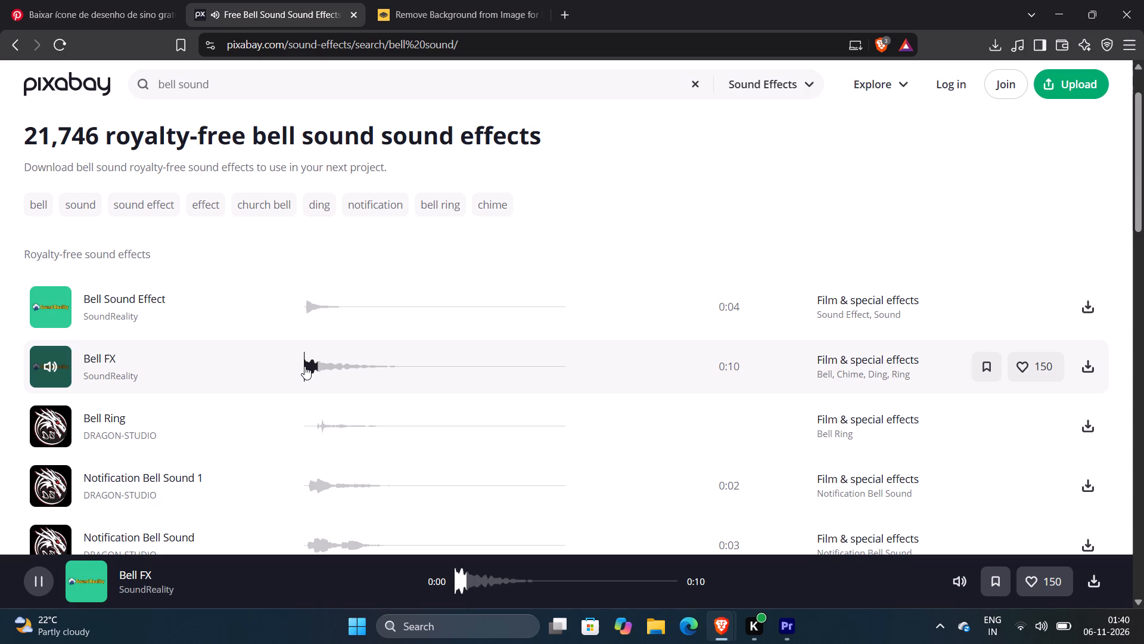
triple_click(304, 366)
triple_click(304, 366)
double_click(304, 366)
Download the Bell FX sound effect and save it as bell_sound in the Data_of_pw_pp folder.
click(1081, 376)
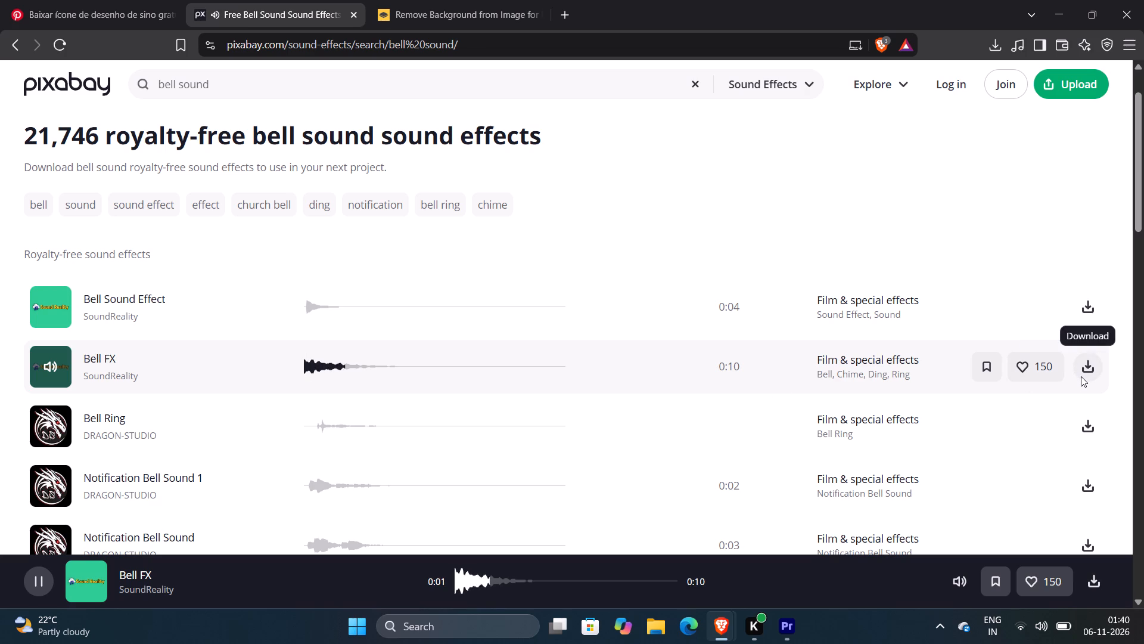
click(1083, 367)
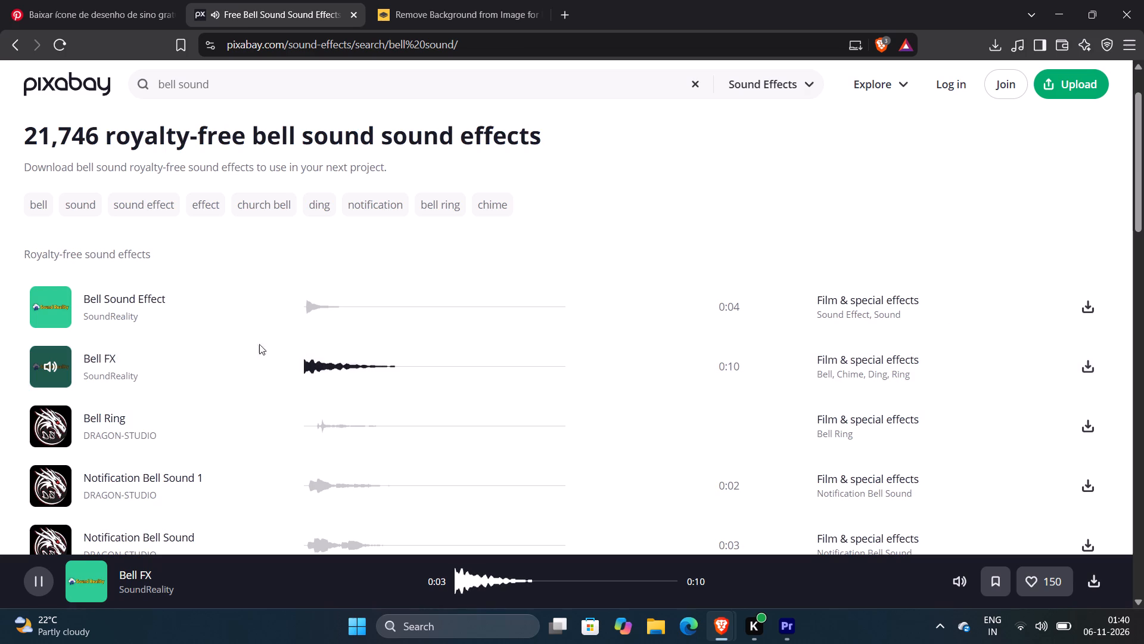
click(52, 363)
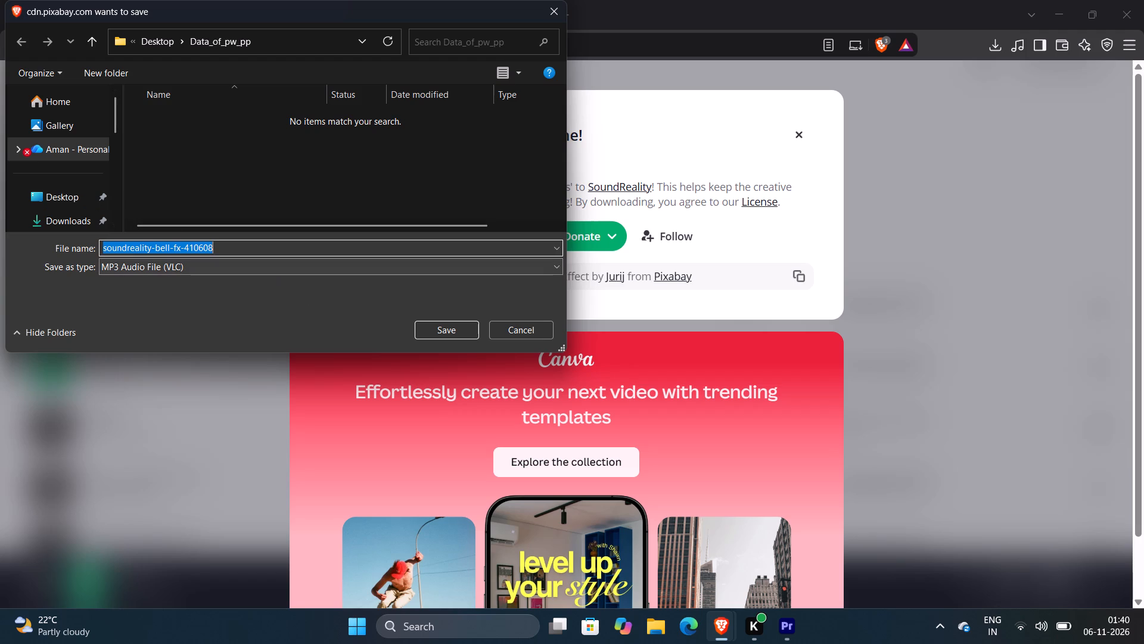
text(be)
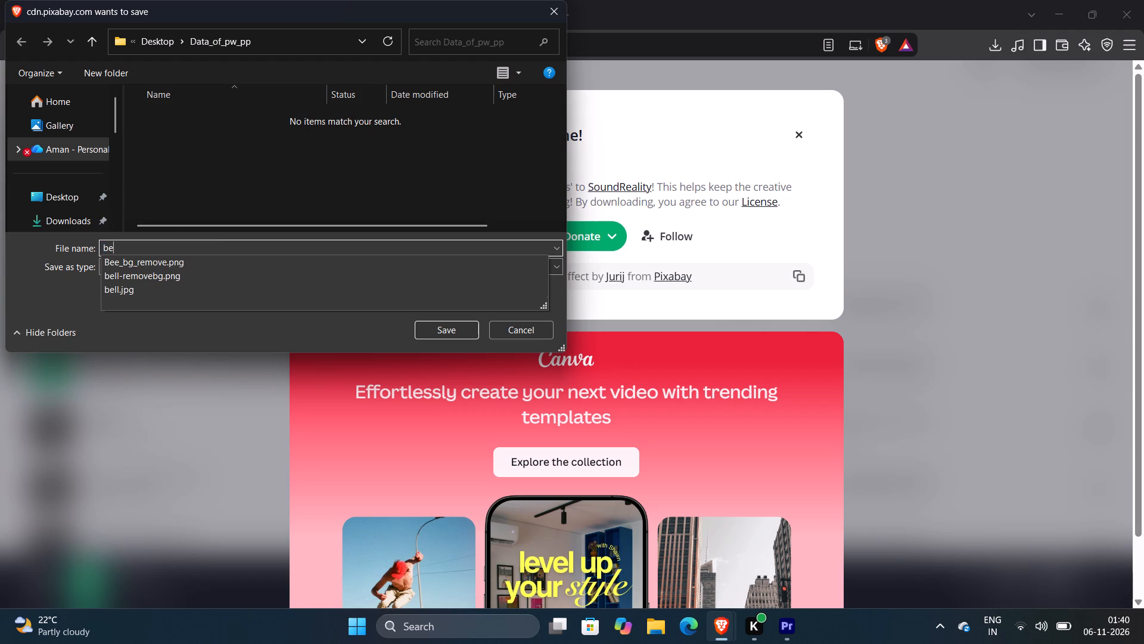
text(ll)
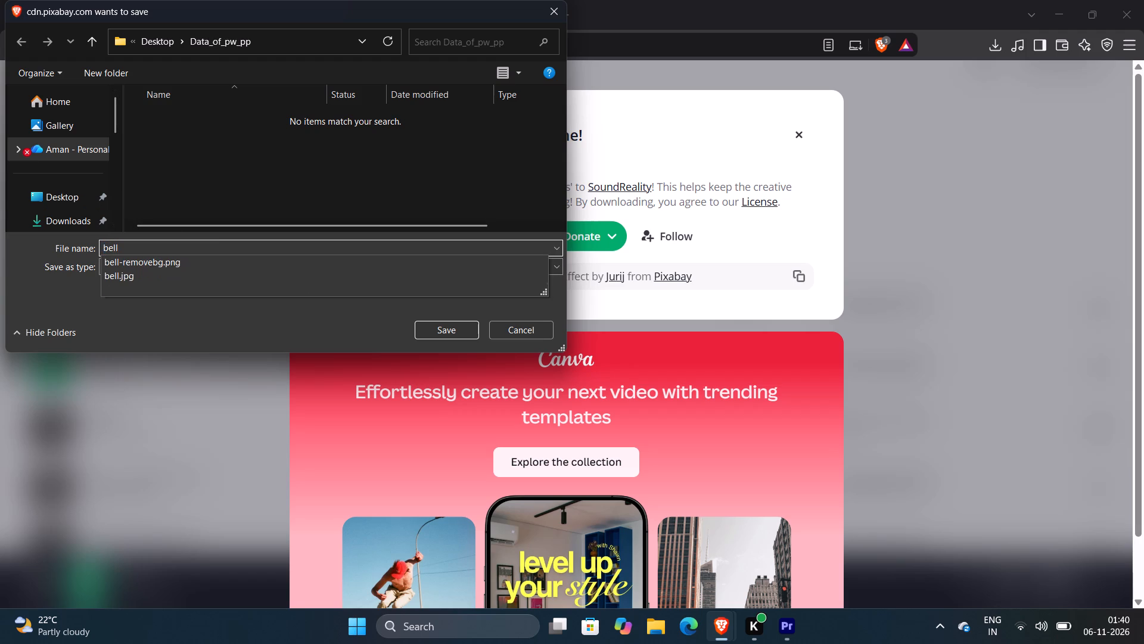
key(shift+underscore)
text(sound)
key(Return)
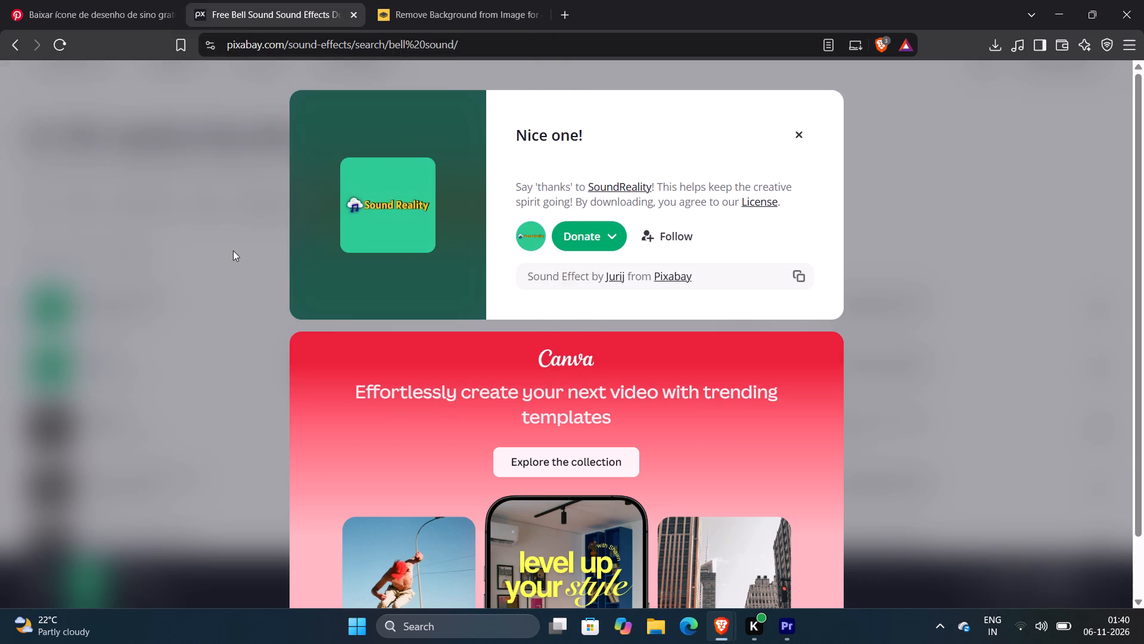
Return to the tutorial video, resume playback, and show it in full screen.
key(alt+Tab)
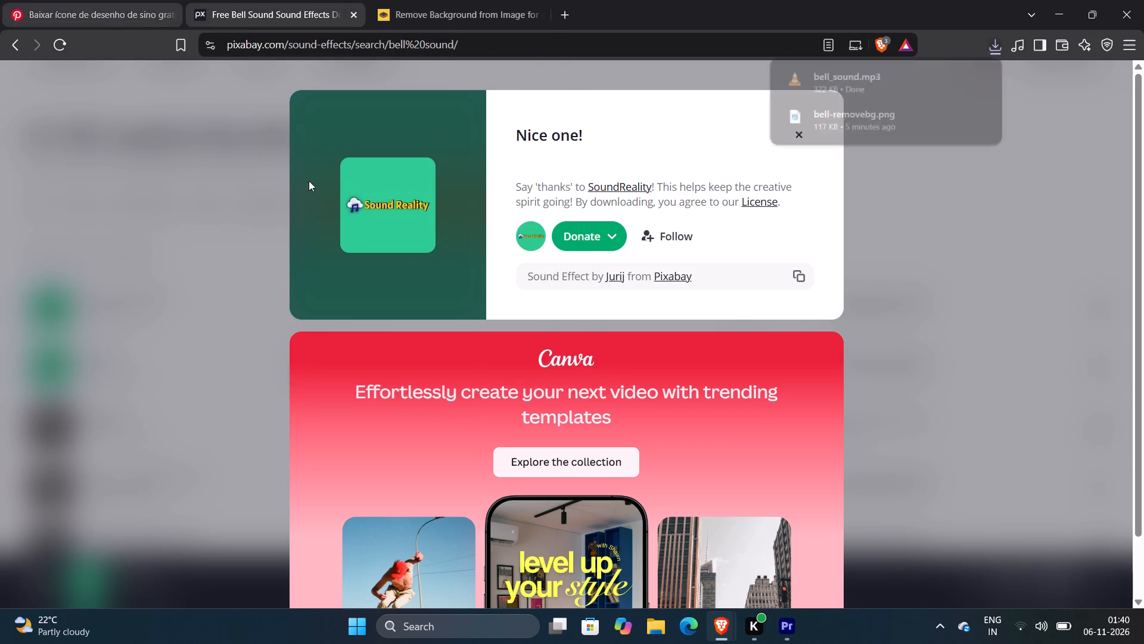
click(360, 225)
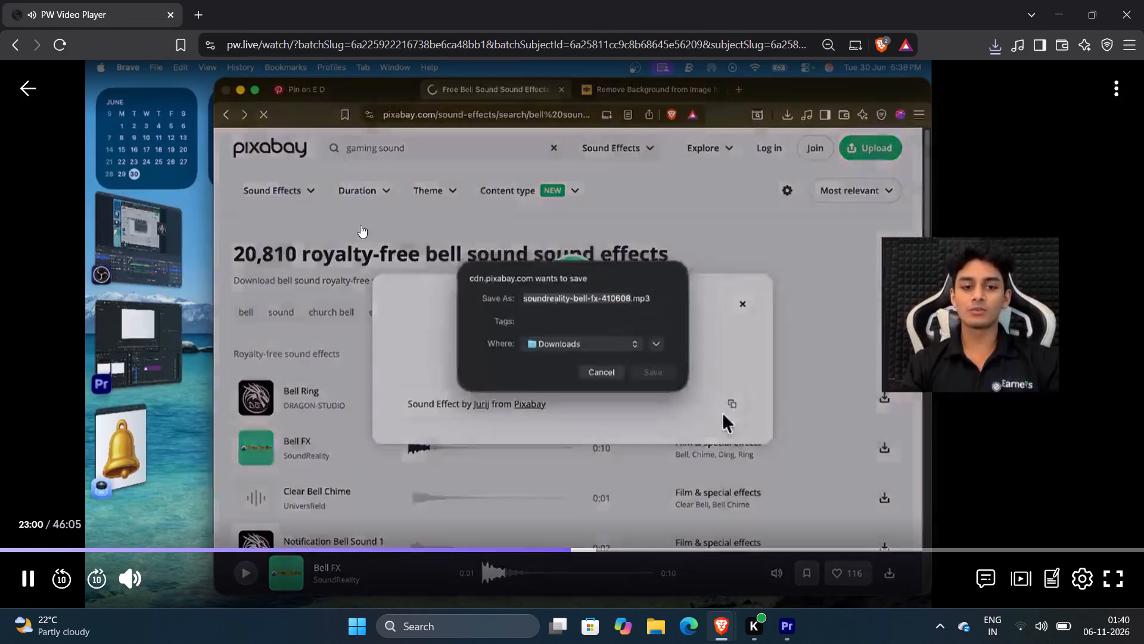
key(f)
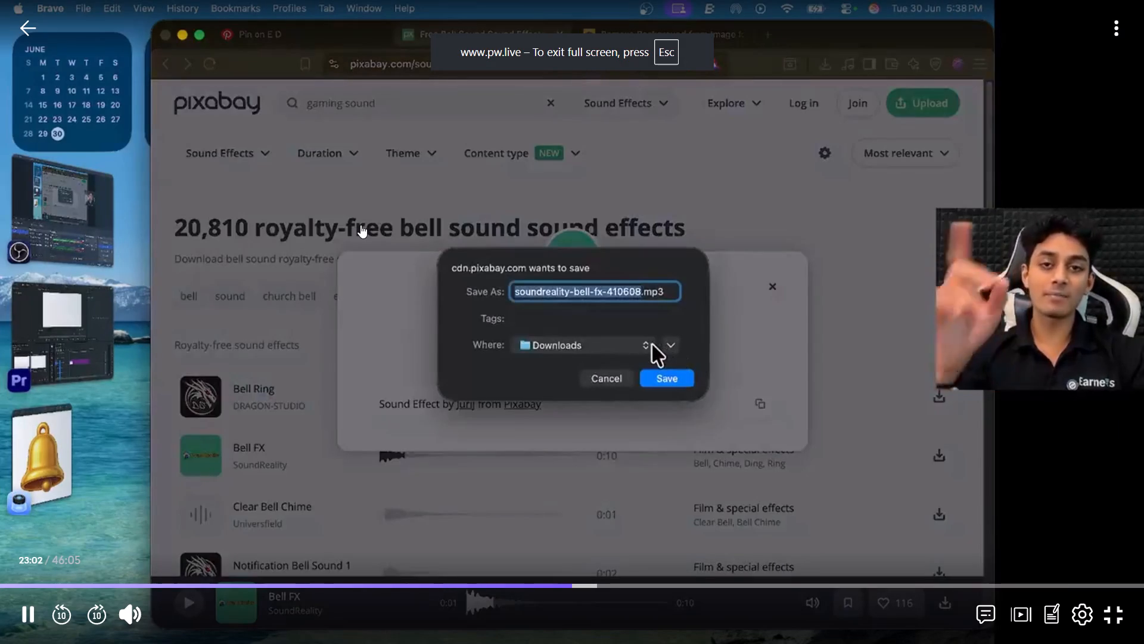
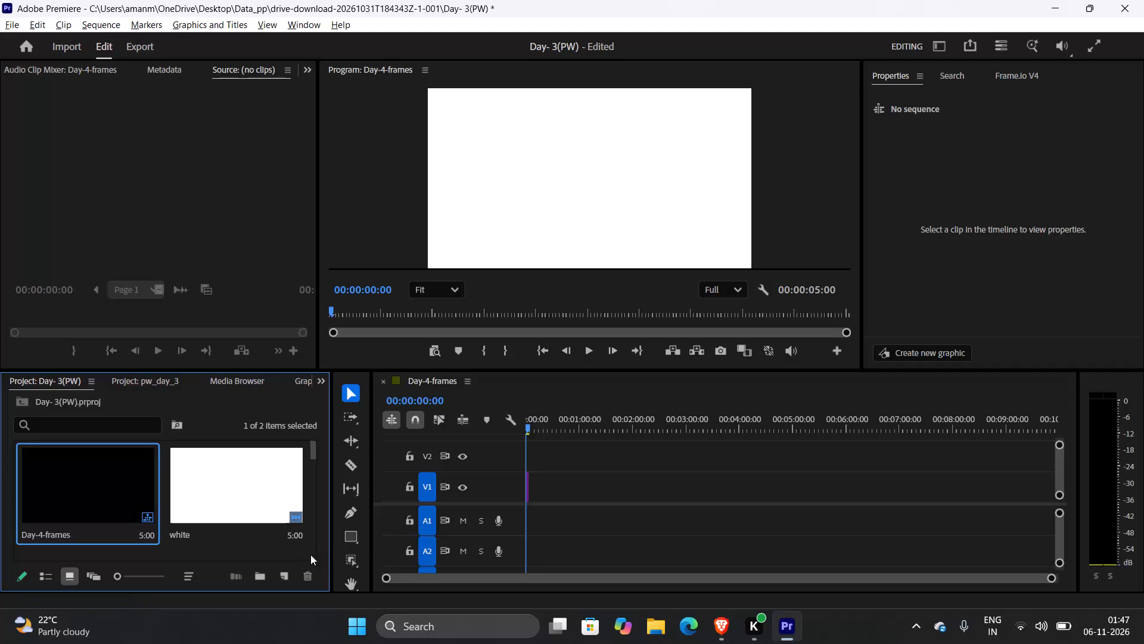
Import the bell_sound file from the 1_sfx folder in Data_of_pw_pp into the Day- 3(PW) project.
key(ctrl+i)
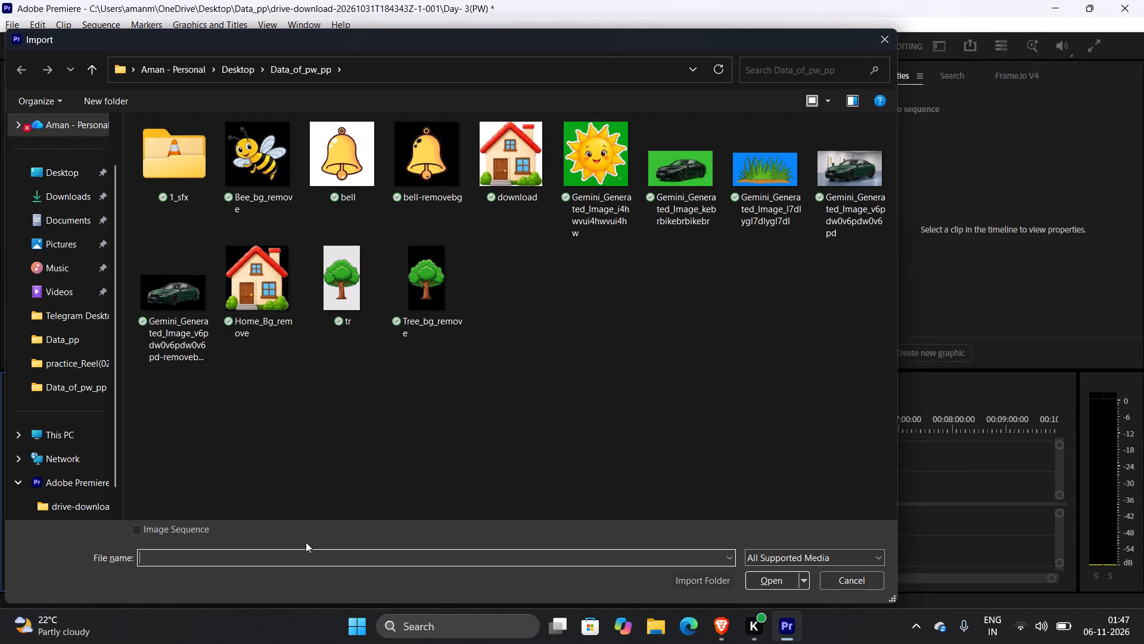
double_click(183, 168)
click(163, 154)
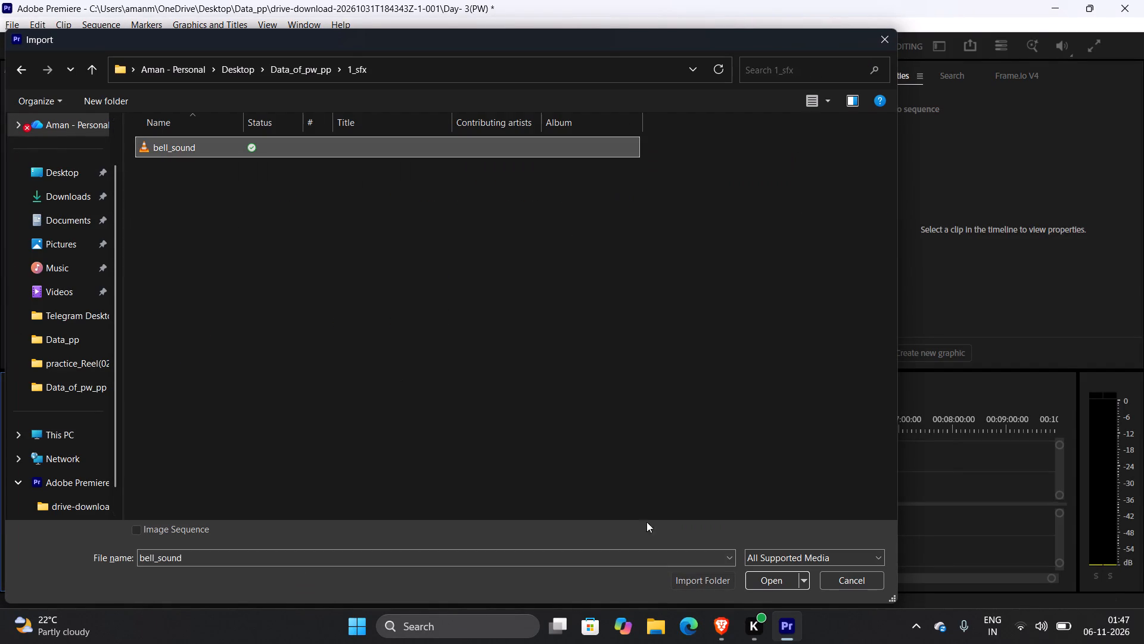
click(774, 585)
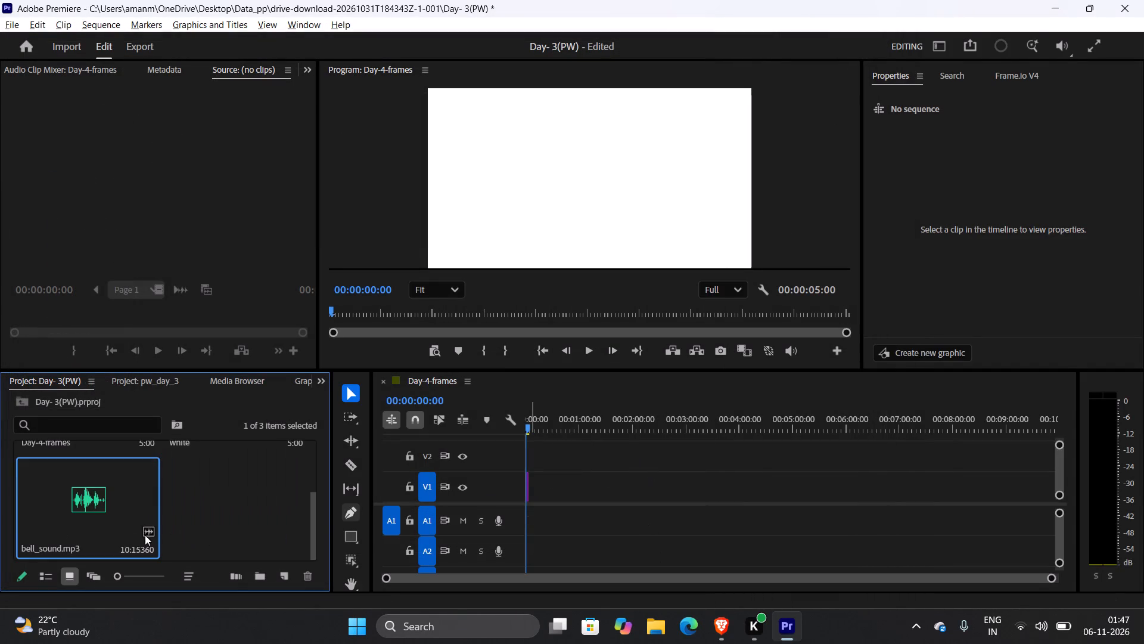
scroll(143, 537, up, 5)
scroll(146, 537, down, 5)
scroll(146, 537, up, 5)
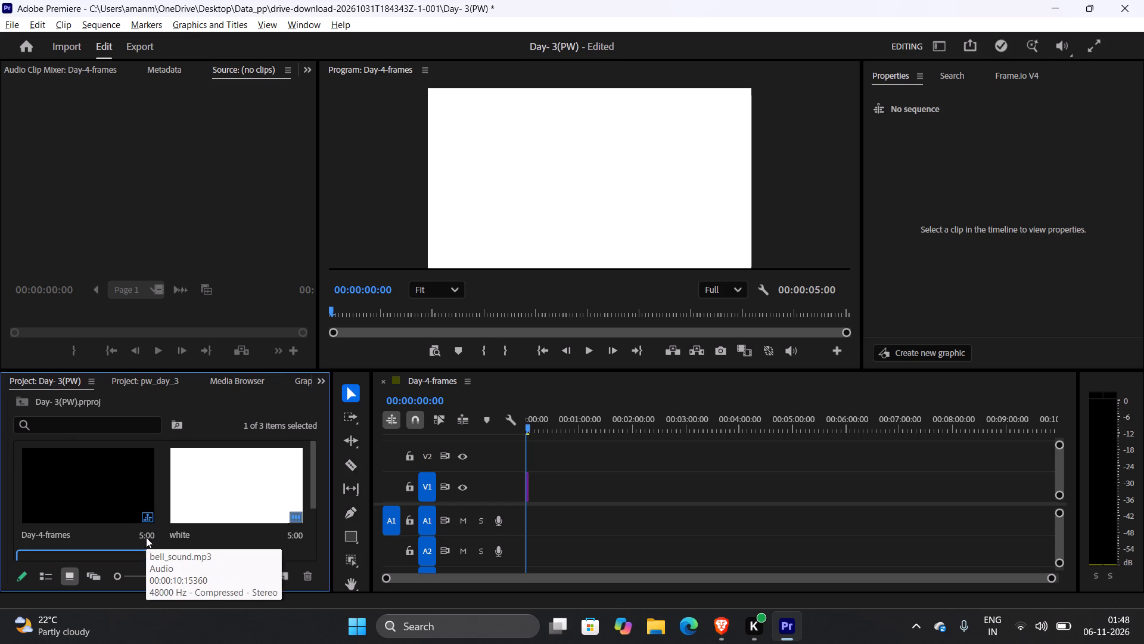
Switch to Brave and examine the bell cutout preview on the remove.bg page.
key(Tab)
key(alt+Tab)
click(489, 349)
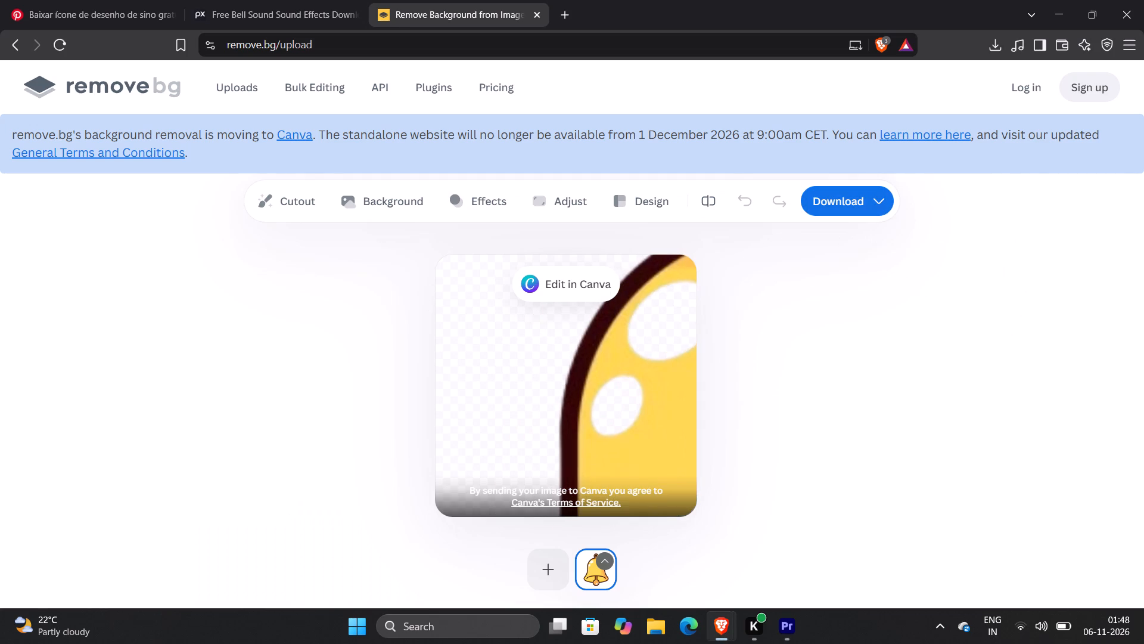
scroll(523, 364, down, 4)
ctrl+scroll(535, 369, down, 6)
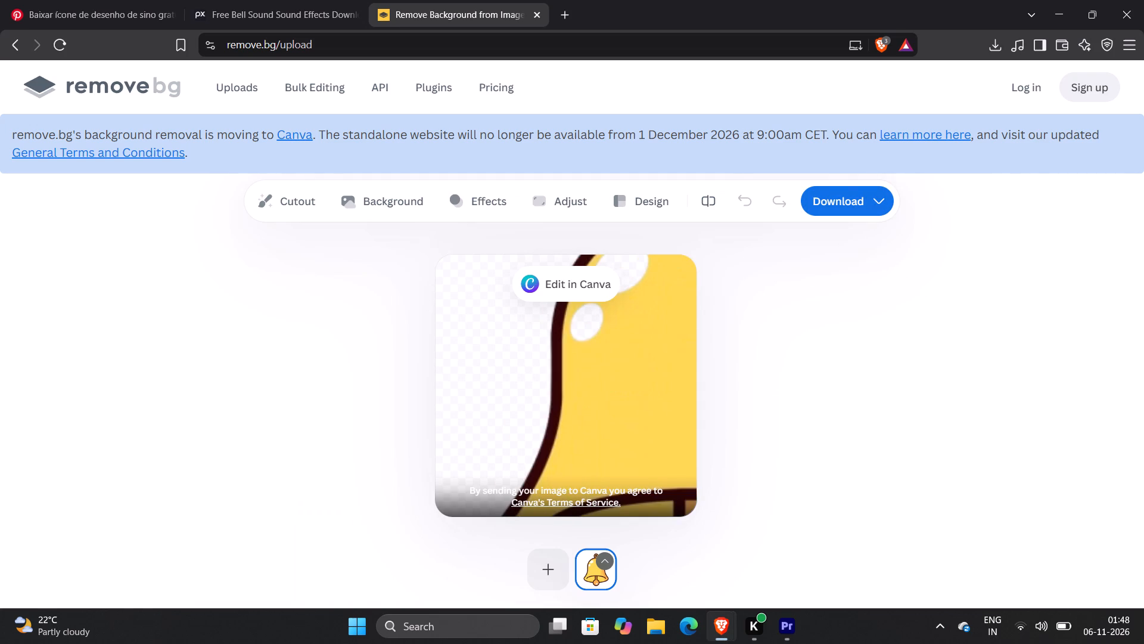
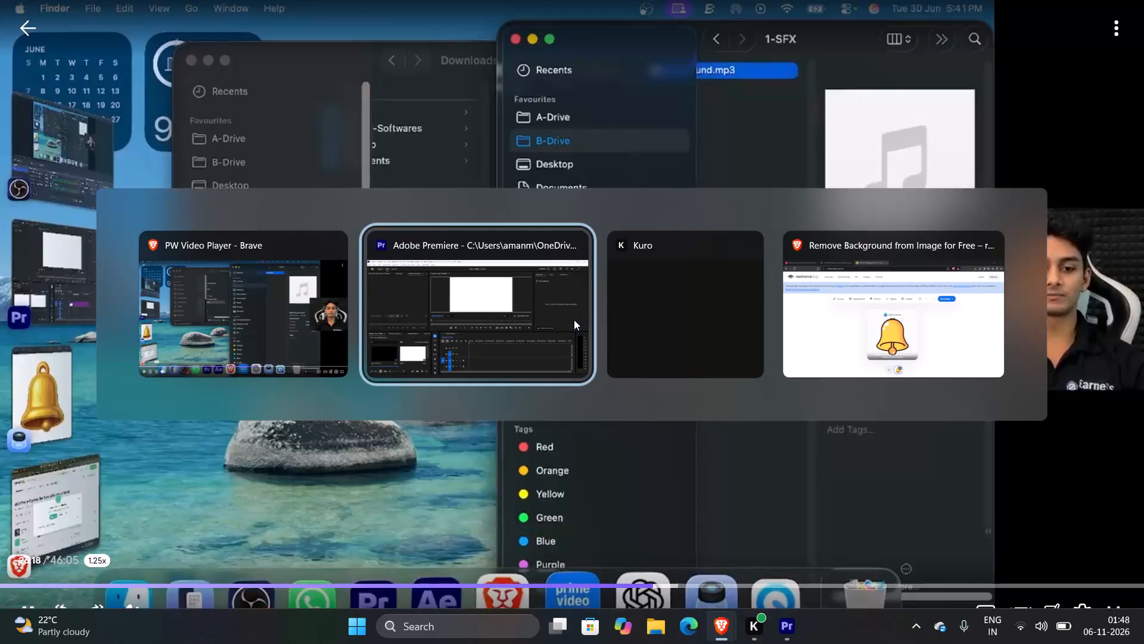
Switch to the PW Video Player in Brave and watch how the tutorial places the bell sound on the timeline.
key(alt+Tab)
key(alt+Tab)
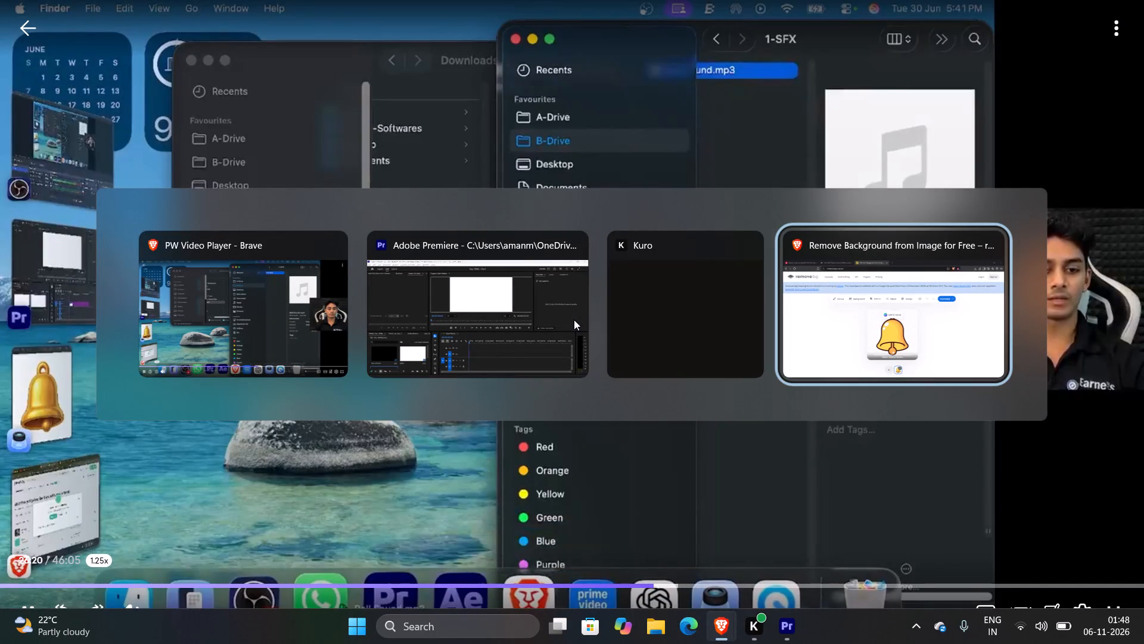
key(alt+Tab)
key(alt+Tab)
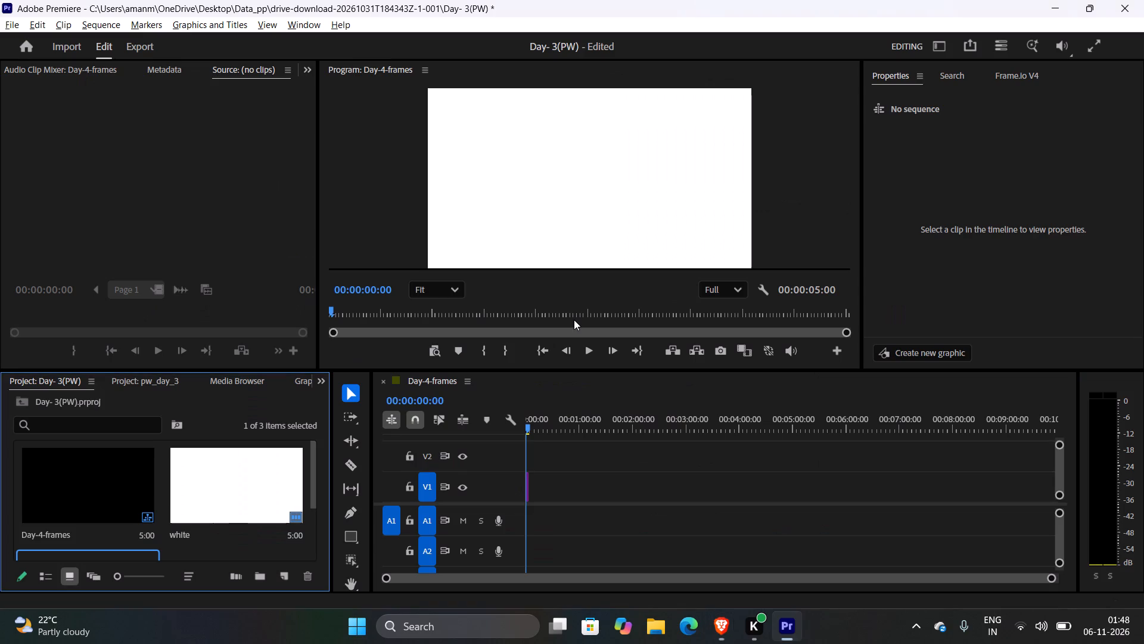
key(alt+Tab)
key(alt+Tab)
key(alt+Tab)
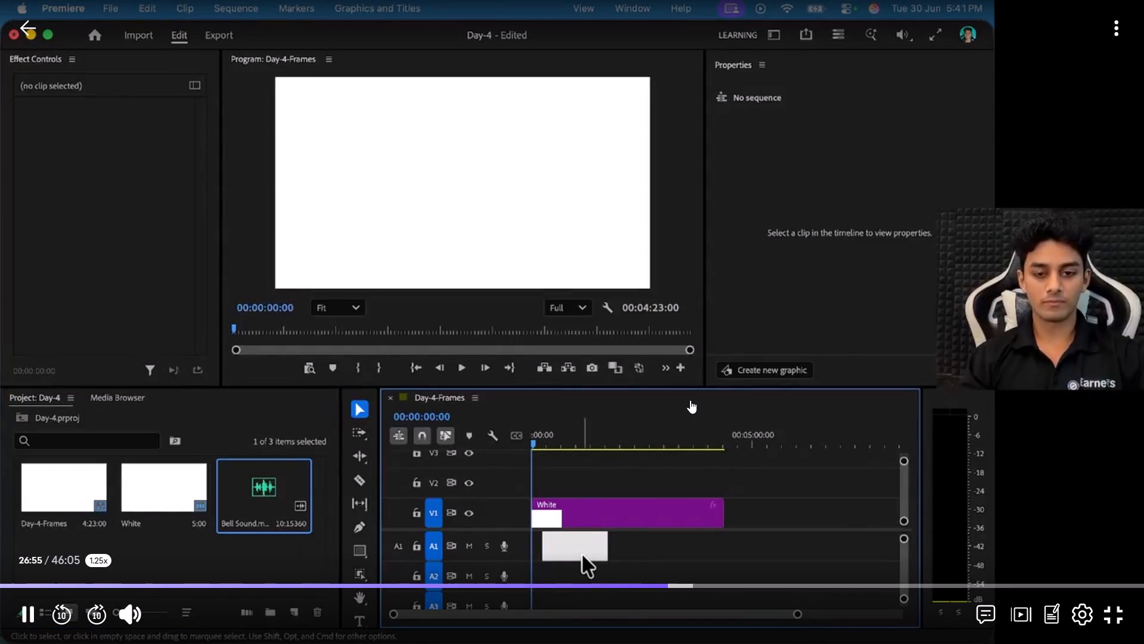
click(656, 392)
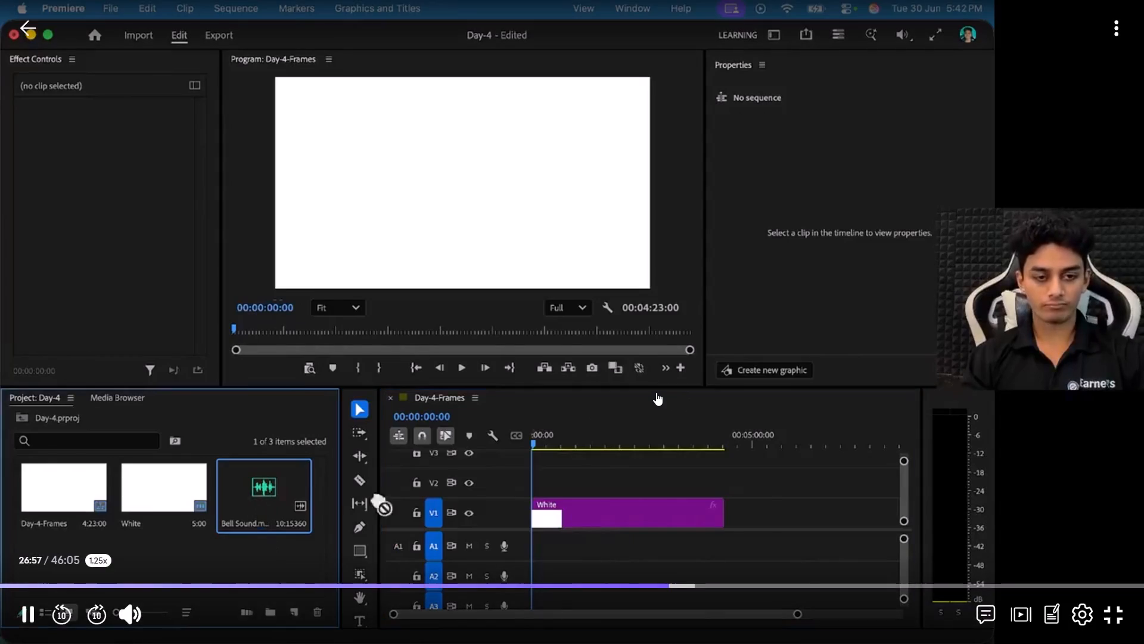
In Premiere, place bell_sound.mp3 on track A1 at the very start of the Day-4-frames sequence.
key(alt+Tab)
scroll(217, 497, down, 5)
scroll(217, 497, up, 1)
scroll(130, 528, down, 1)
scroll(130, 528, up, 1)
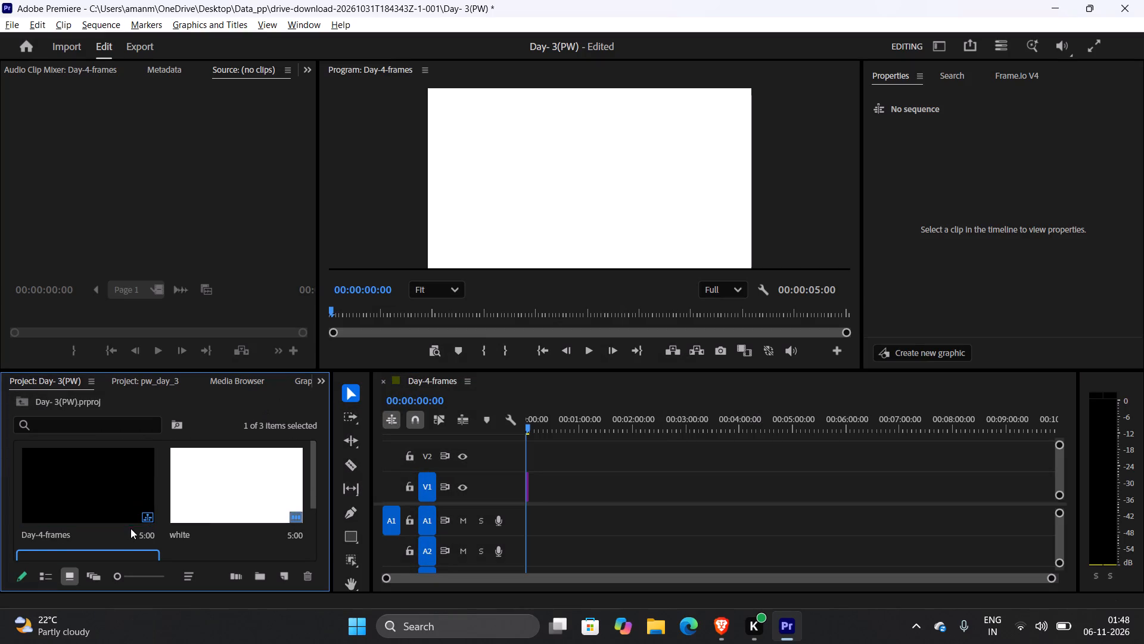
scroll(127, 518, down, 1)
drag(119, 515, 557, 512)
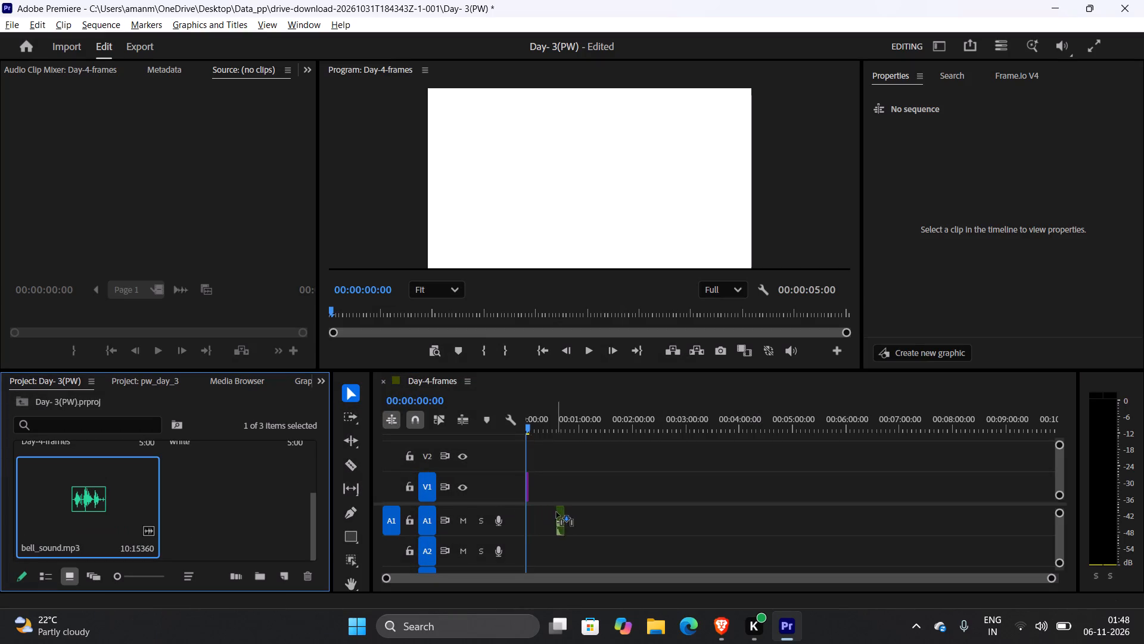
drag(557, 512, 522, 516)
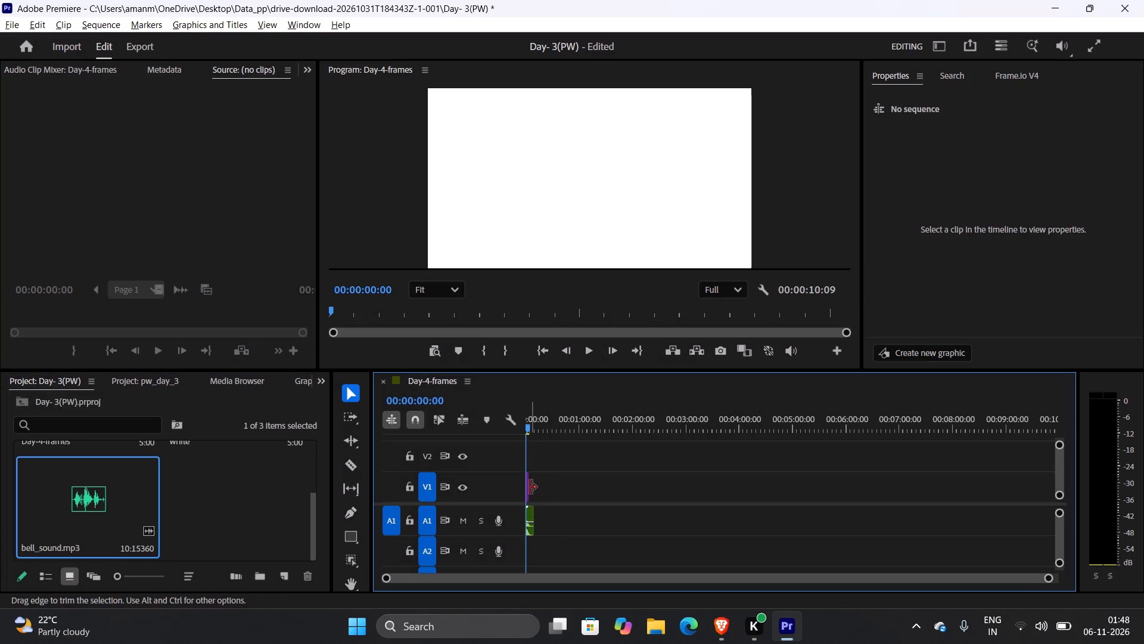
click(529, 488)
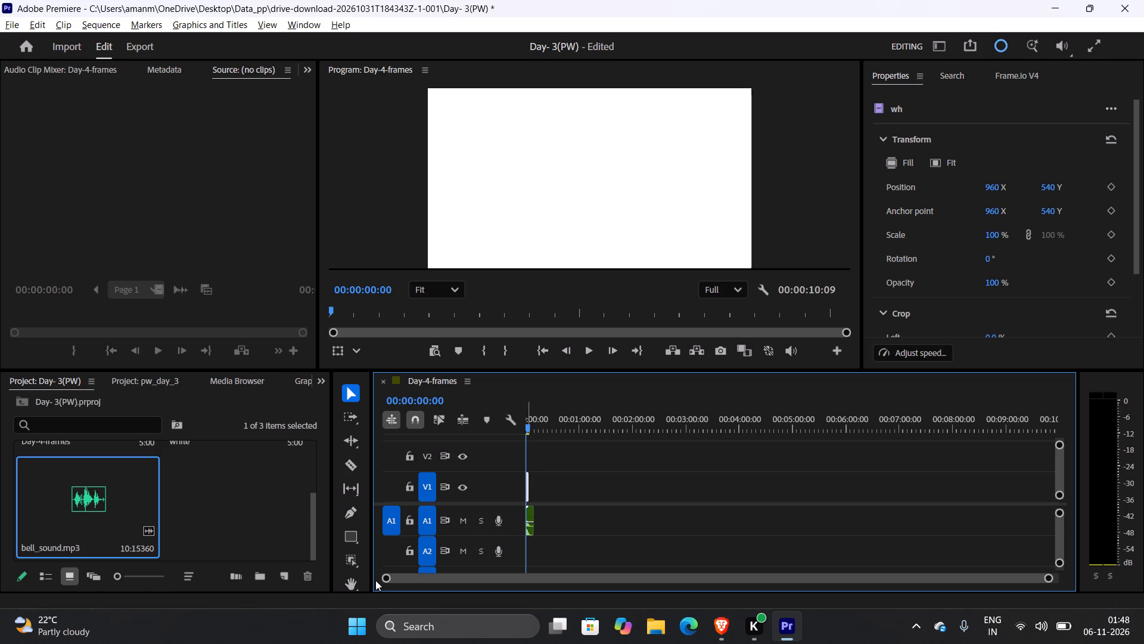
drag(1050, 578, 670, 584)
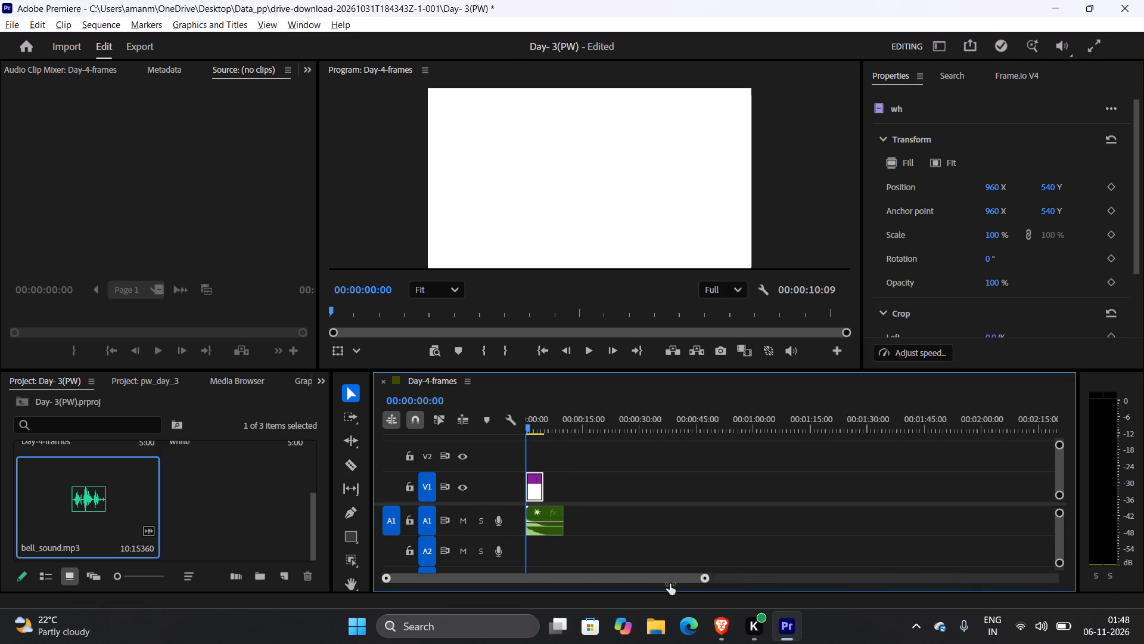
drag(670, 584, 503, 592)
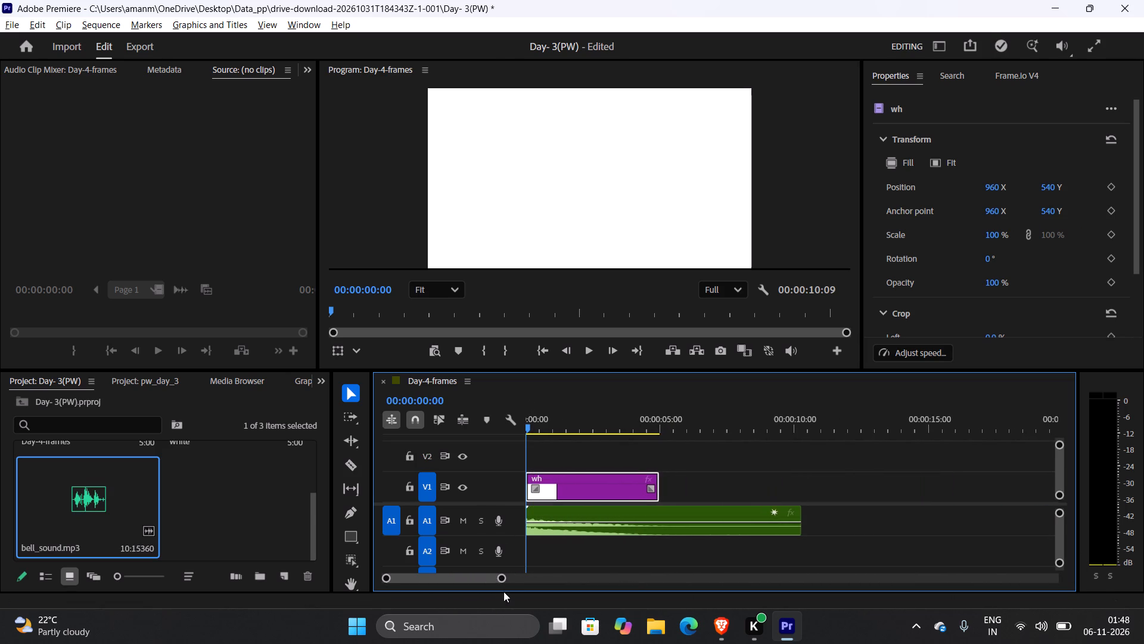
Switch to the tutorial video and watch how the bell image is added above the white clip.
key(alt+Tab)
click(701, 432)
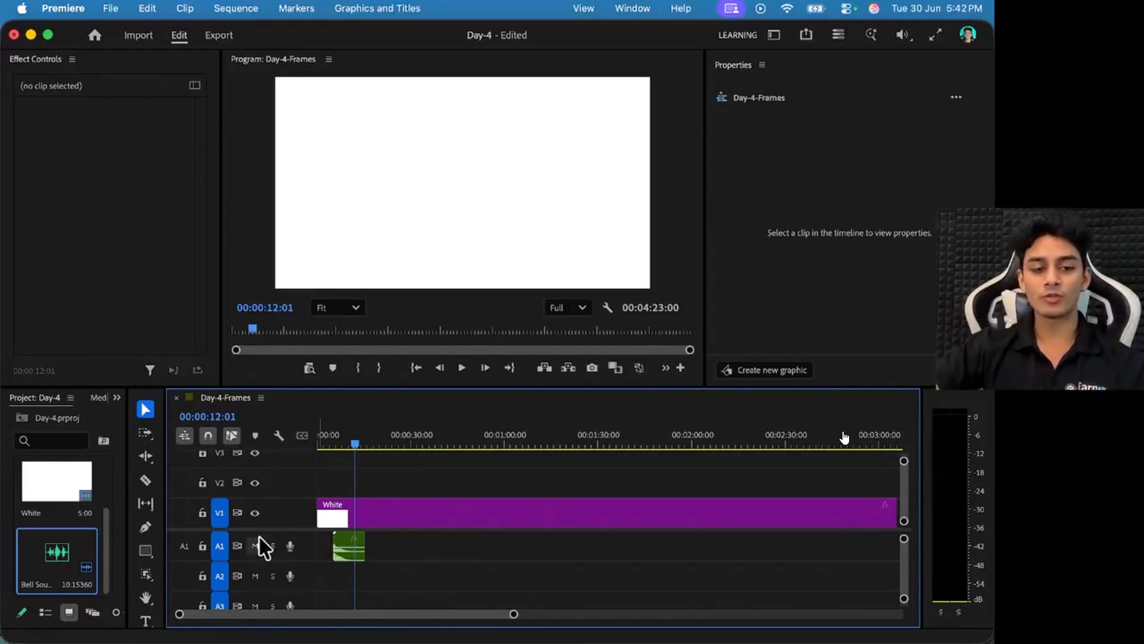
key(alt+Tab)
key(alt+Tab)
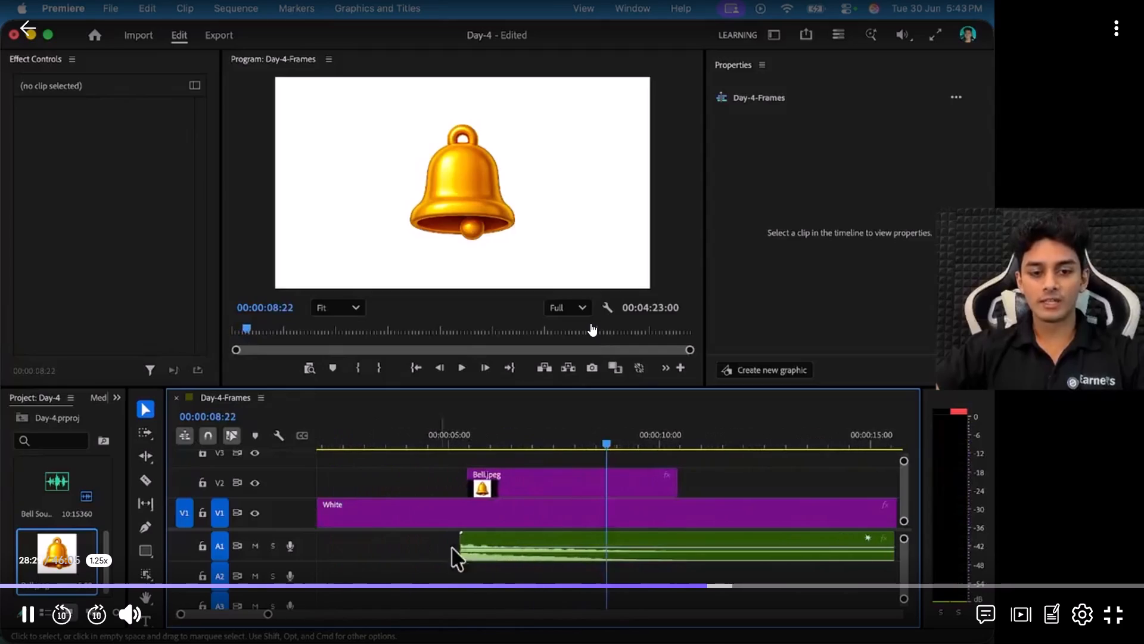
click(590, 323)
key(alt+Tab)
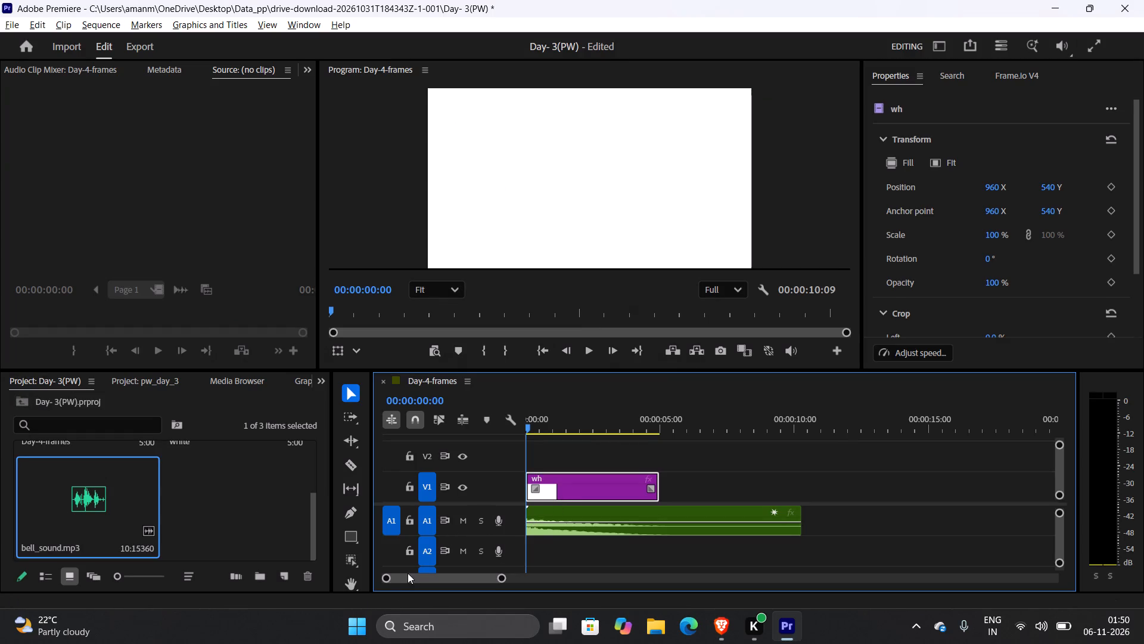
Play the sequence from the start to 00:00:00:19, and set the bell_sound clip's volume to -0.7 dB.
click(590, 346)
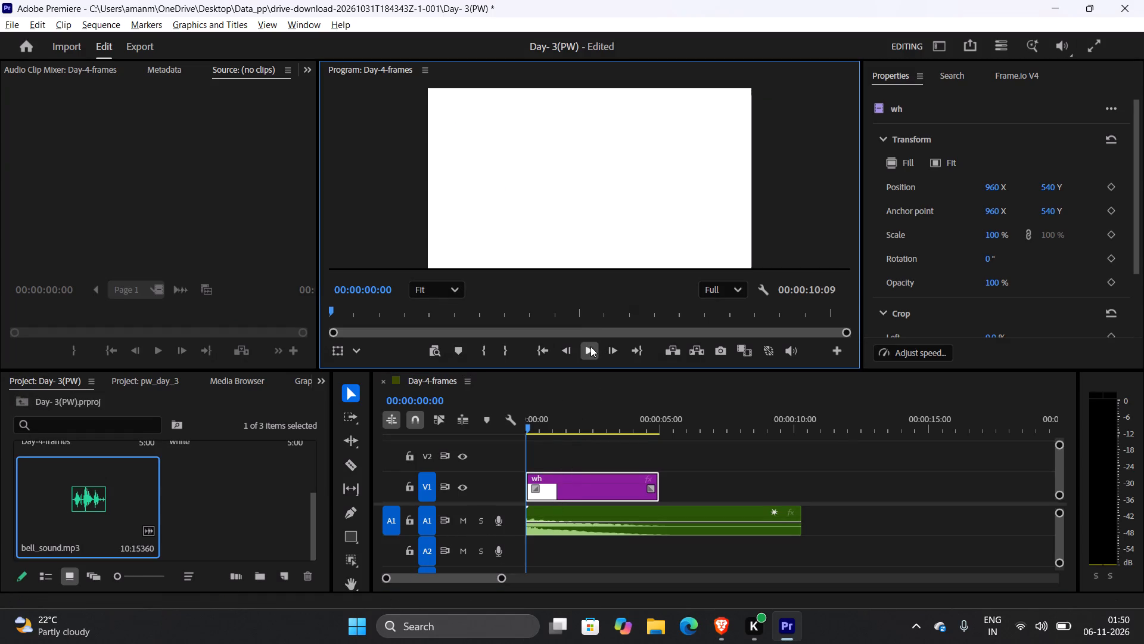
click(590, 346)
drag(604, 524, 607, 523)
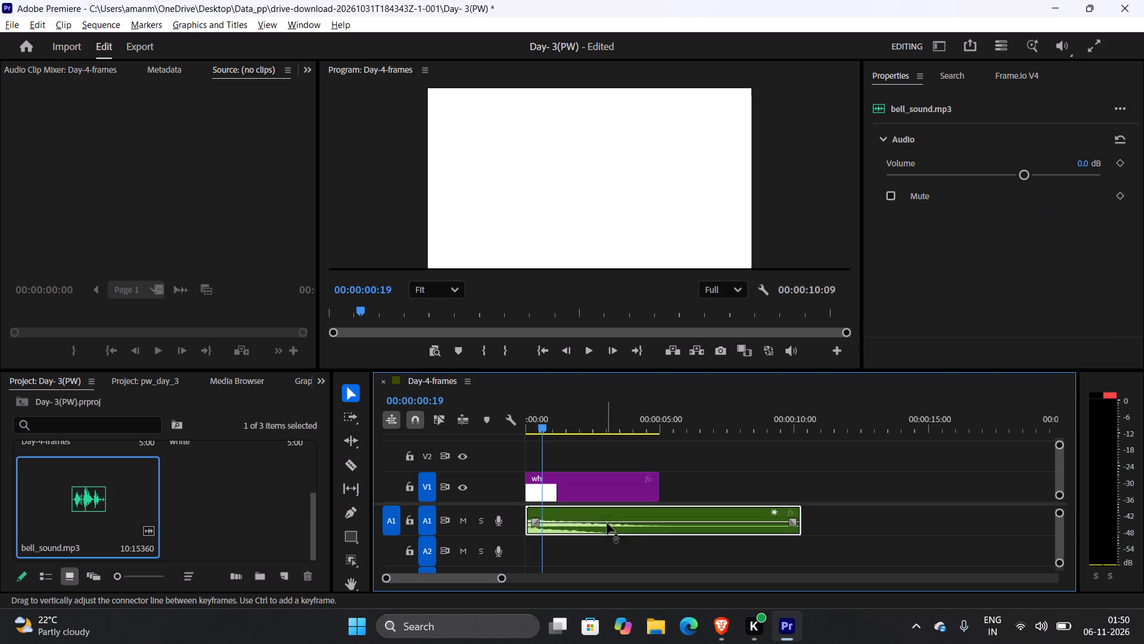
drag(607, 523, 630, 522)
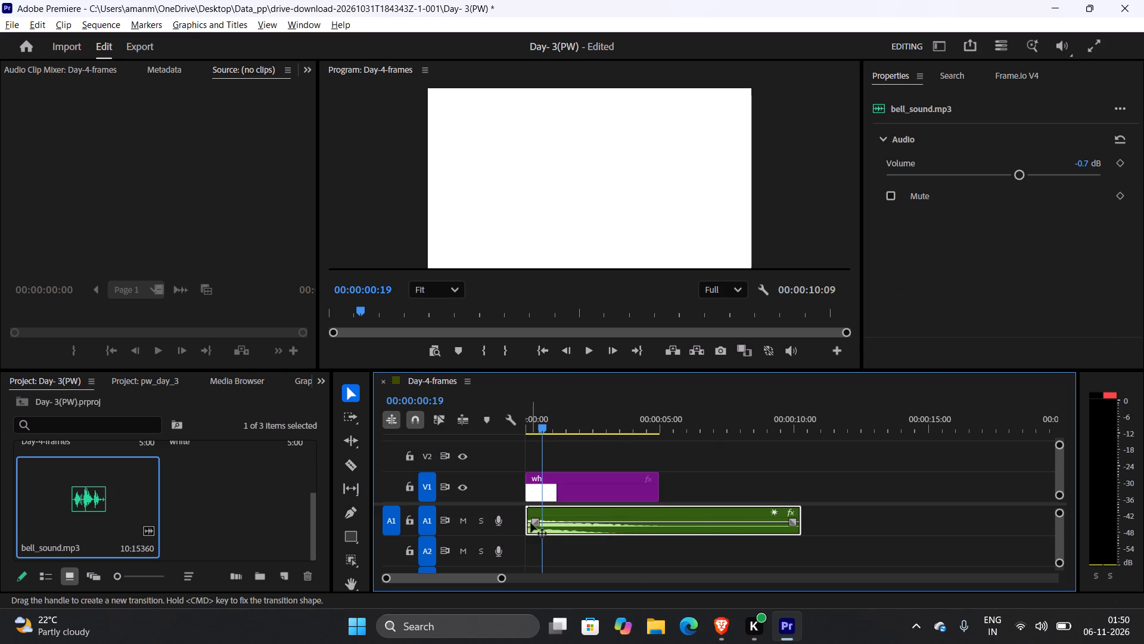
Move the bell_sound clip on A1 to start at 00:00:00:19 and play the sequence on to 00:00:01:15.
drag(573, 512, 604, 510)
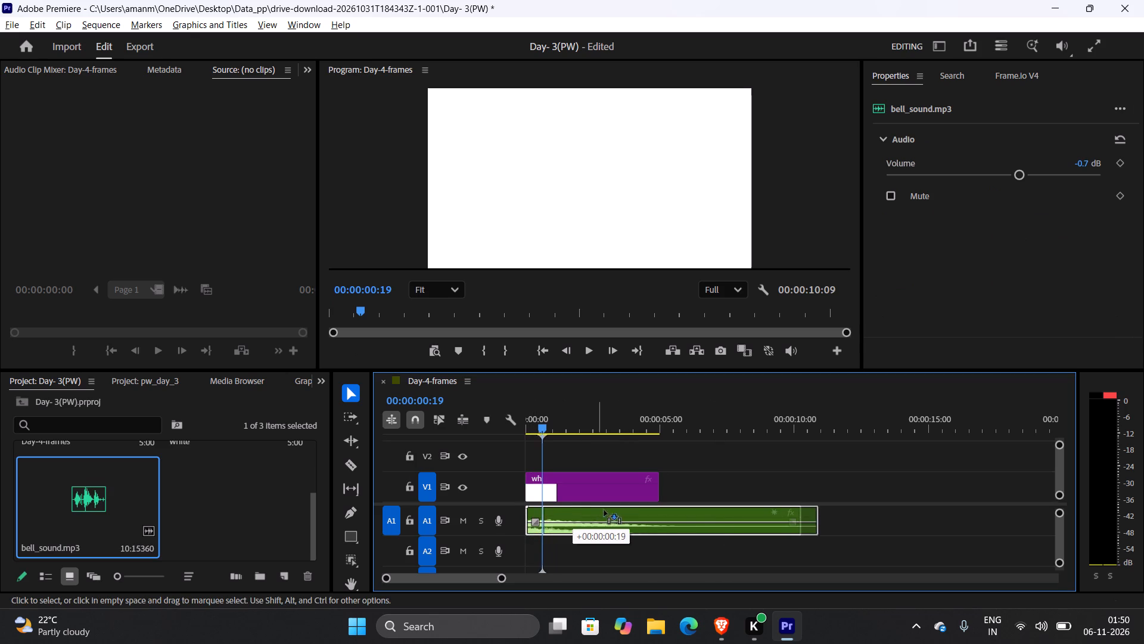
drag(604, 510, 597, 509)
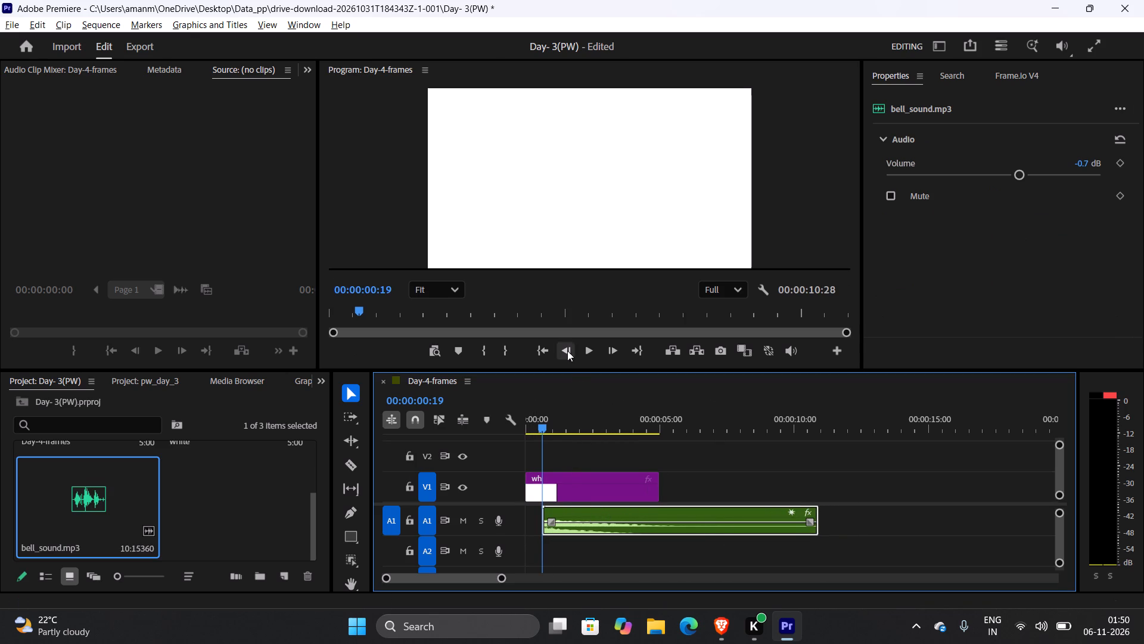
click(581, 350)
click(581, 350)
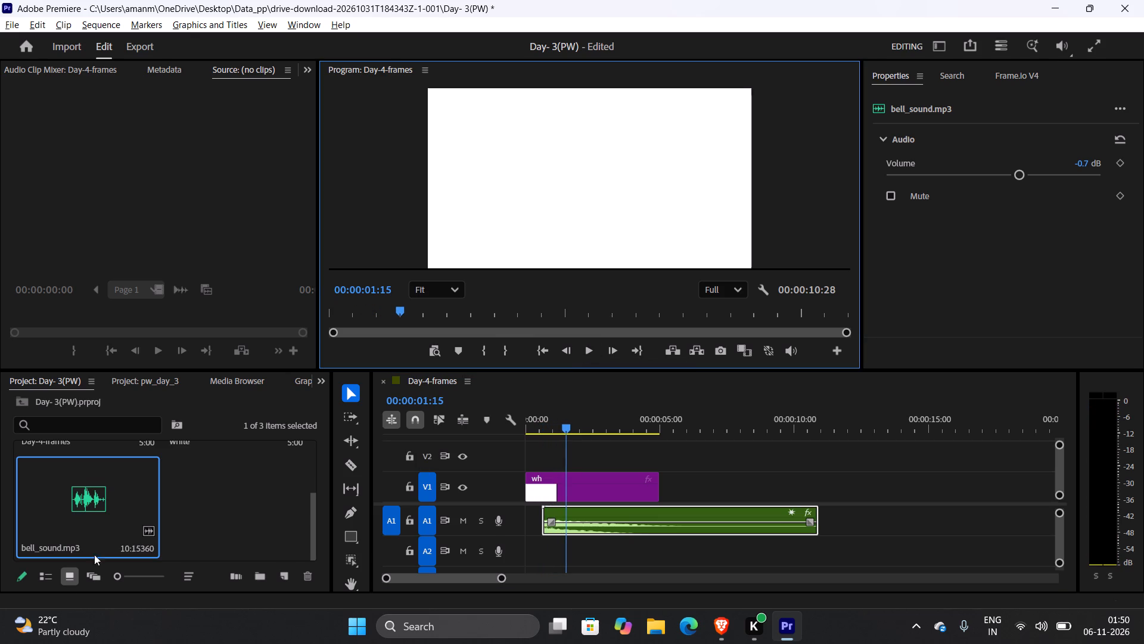
Import the bell image with the white background from the Data_of_pw_pp folder on the Desktop.
scroll(164, 508, up, 1)
scroll(164, 508, down, 1)
scroll(164, 508, up, 2)
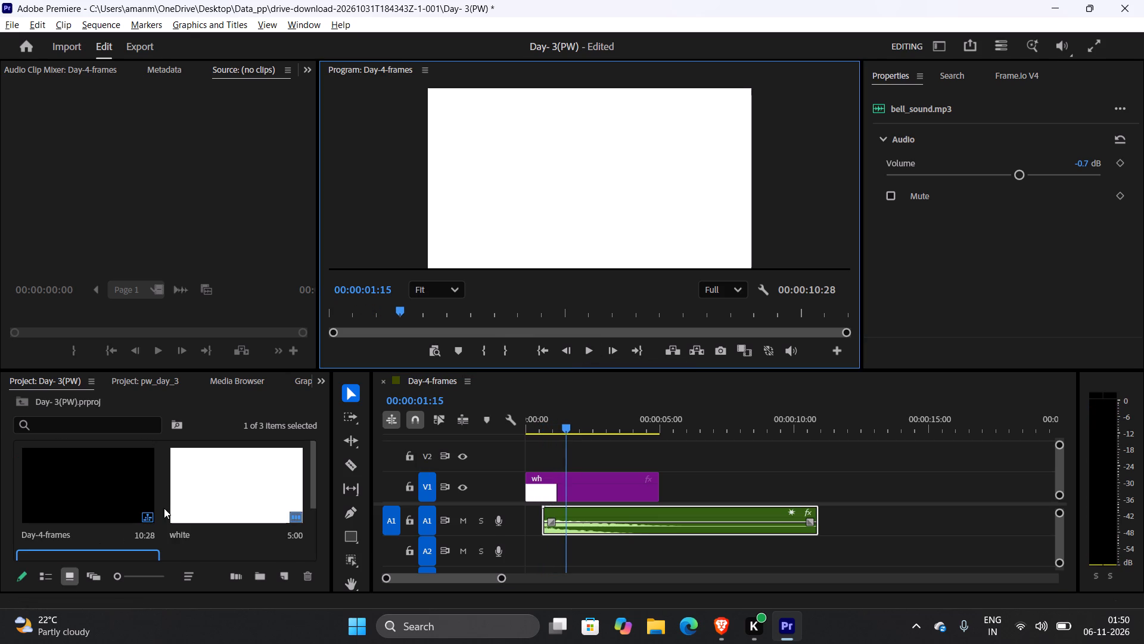
key(ctrl+i)
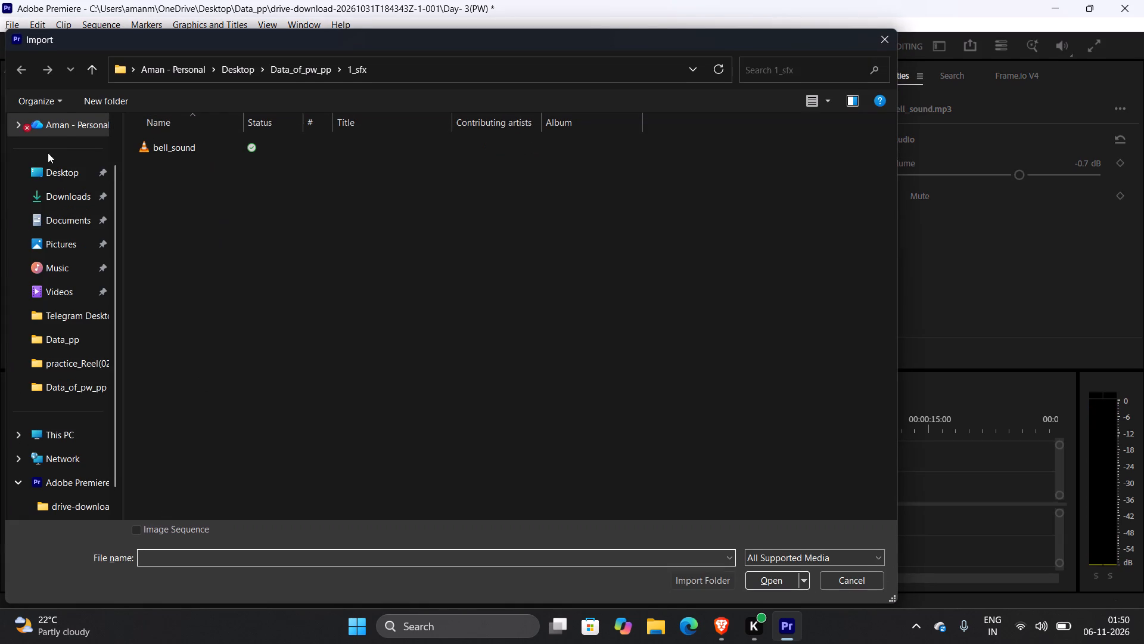
click(22, 63)
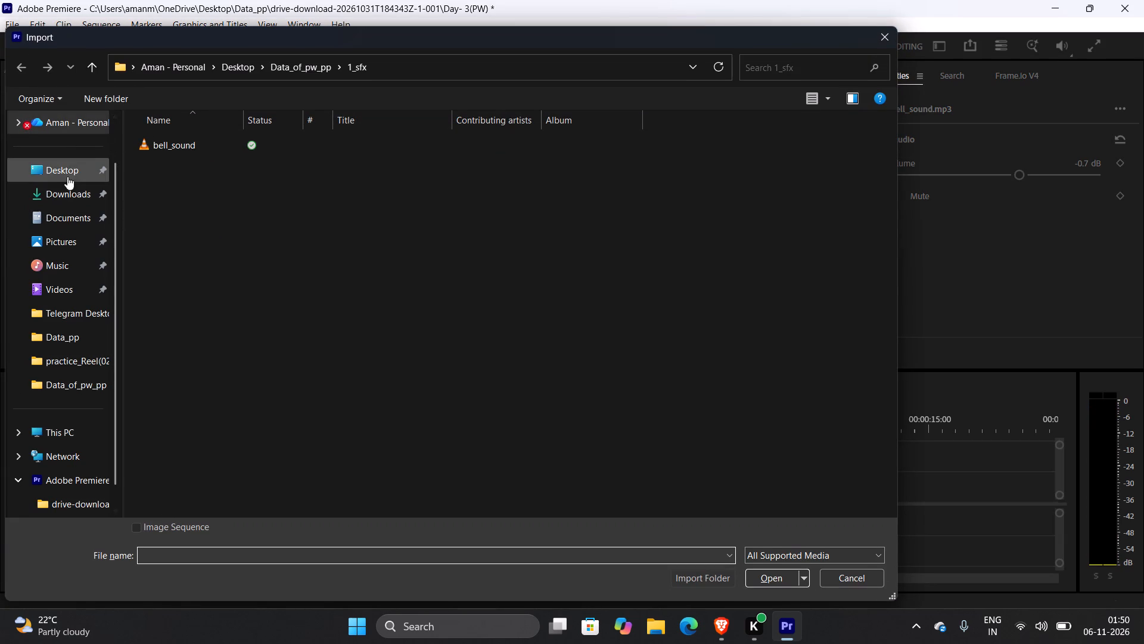
click(67, 167)
double_click(178, 174)
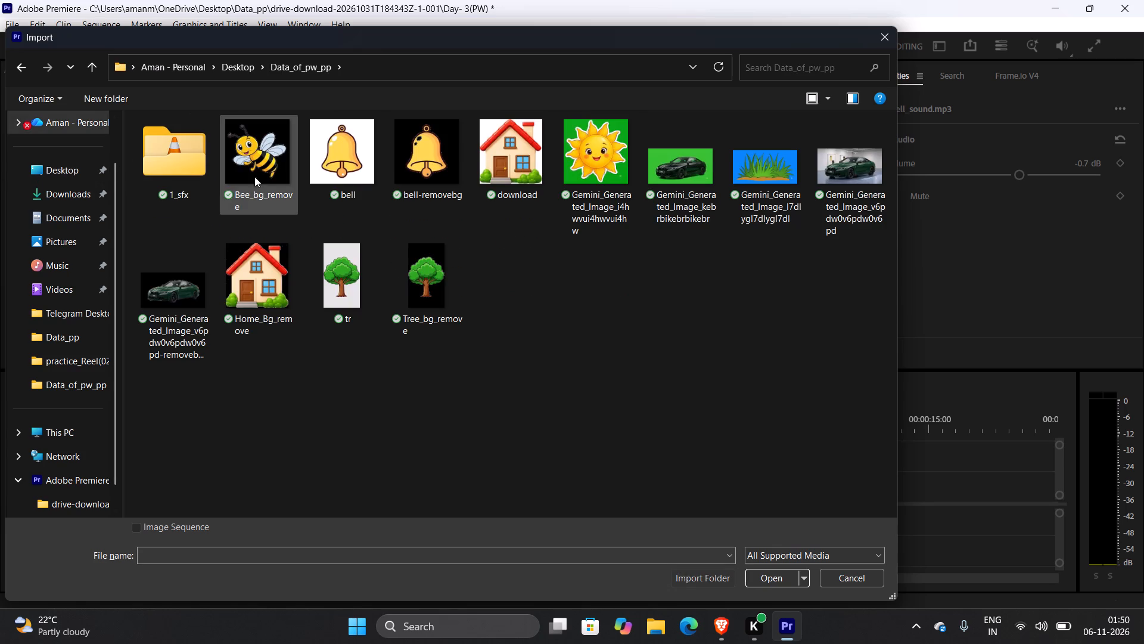
click(341, 155)
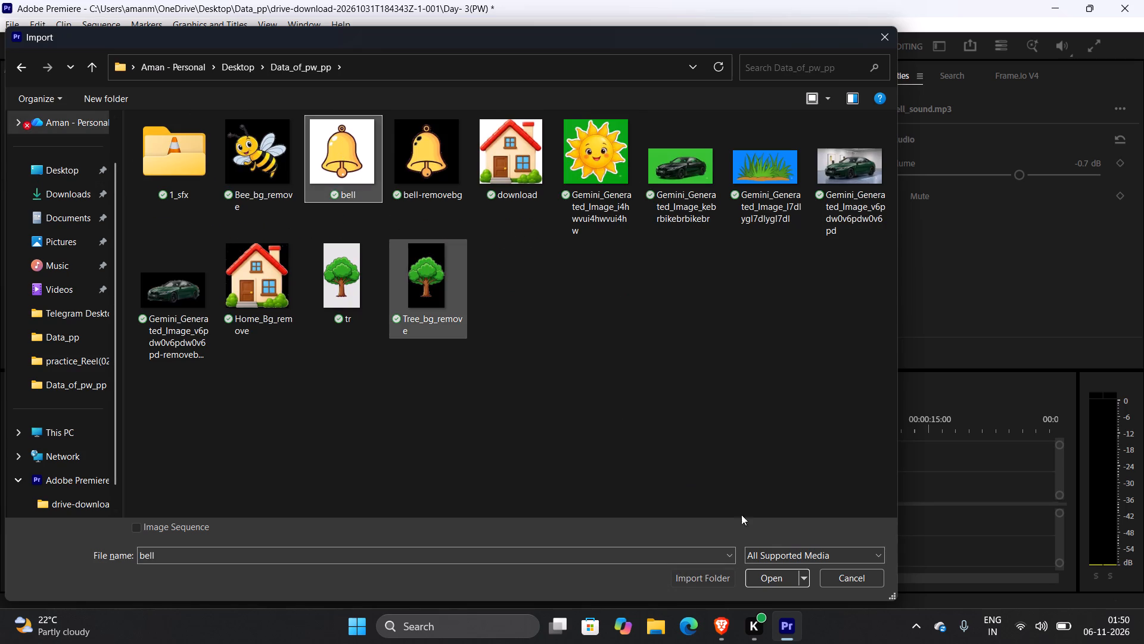
click(766, 583)
Place bell.jpg on track V2 starting at 00:00:01:15 and preview the sequence from the beginning.
drag(244, 494, 243, 495)
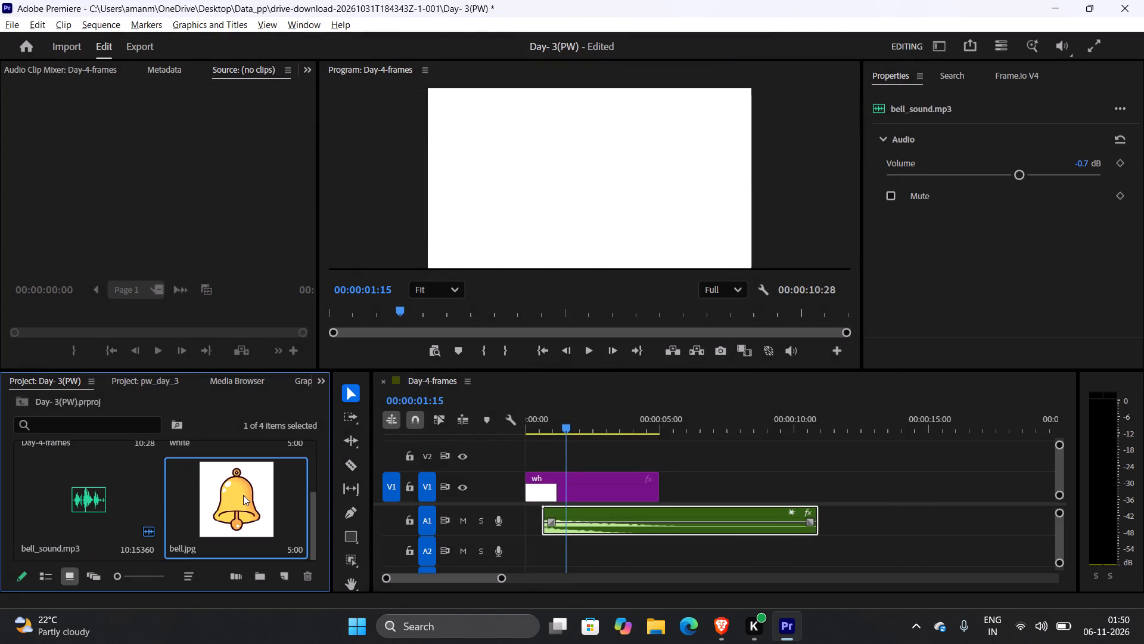
drag(243, 495, 562, 457)
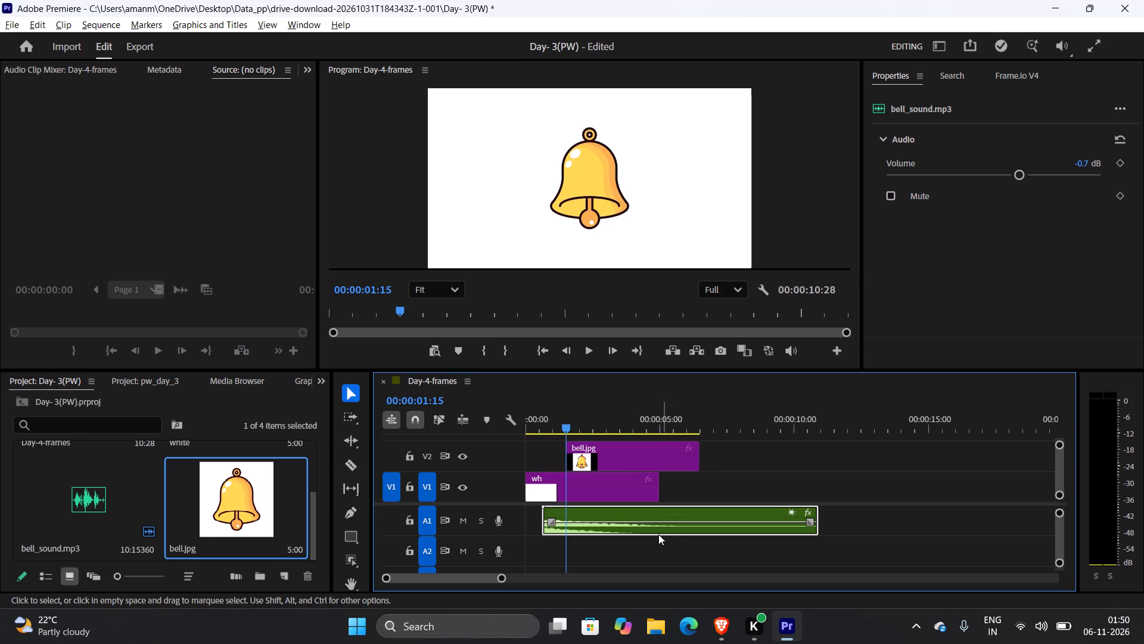
drag(568, 430, 514, 432)
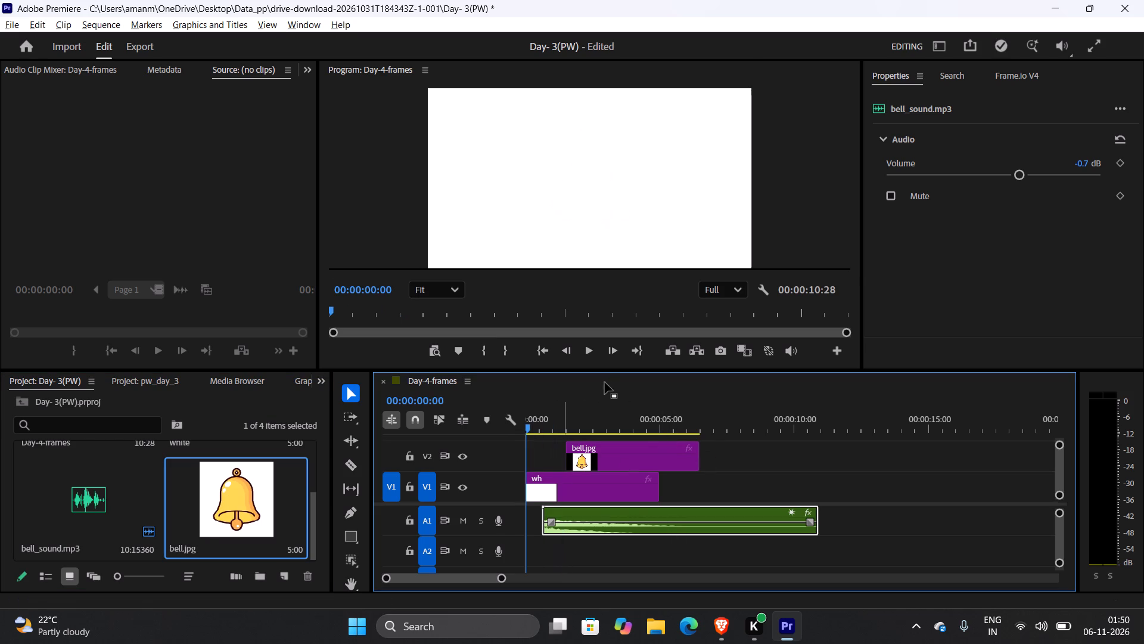
click(588, 350)
click(588, 350)
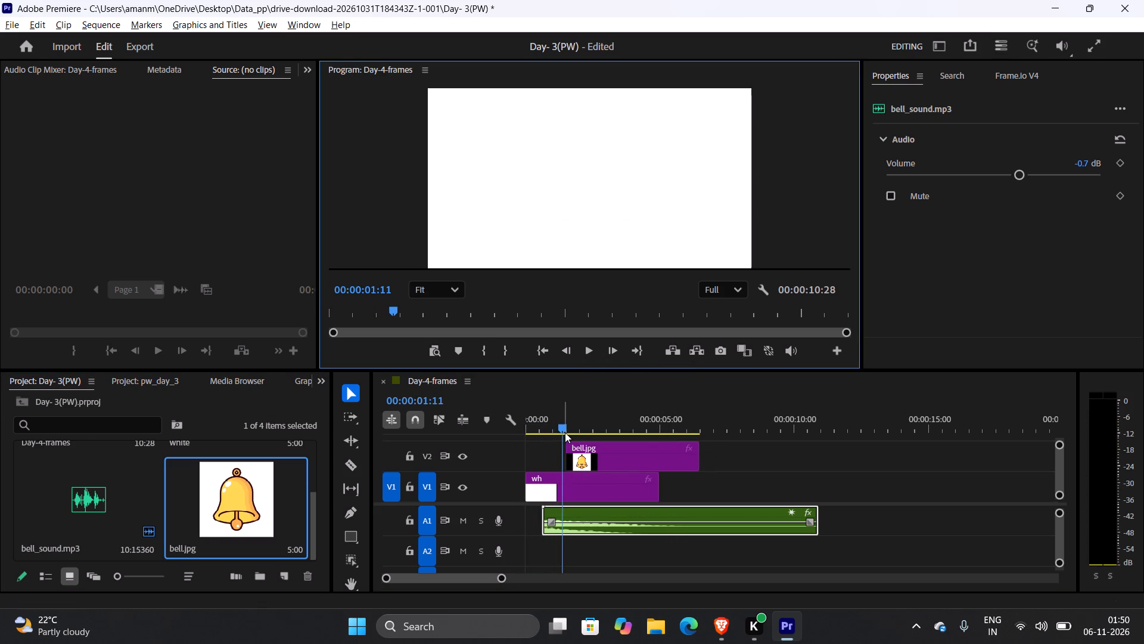
Move the bell.jpg clip on V2 to start together with the bell_sound clip, and play the sequence from the start.
drag(561, 431, 540, 429)
drag(596, 445, 574, 448)
drag(543, 428, 530, 434)
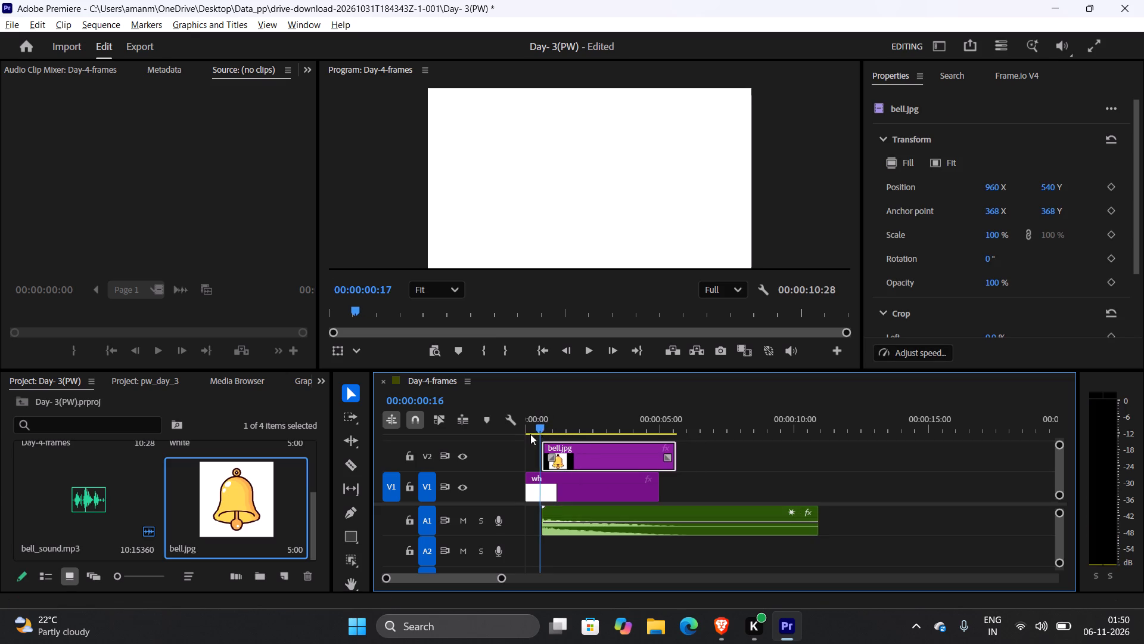
drag(530, 434, 485, 439)
click(589, 351)
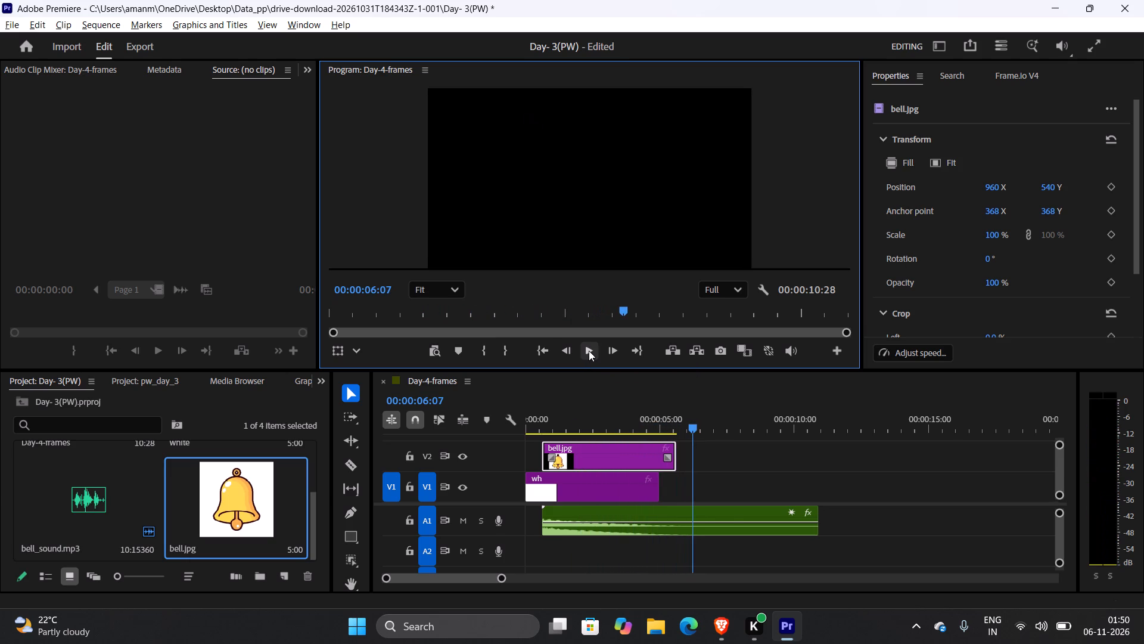
Add a VR Light Leaks transition about 3 seconds long at the end of bell.jpg and preview it from the clip's start.
drag(667, 459, 655, 463)
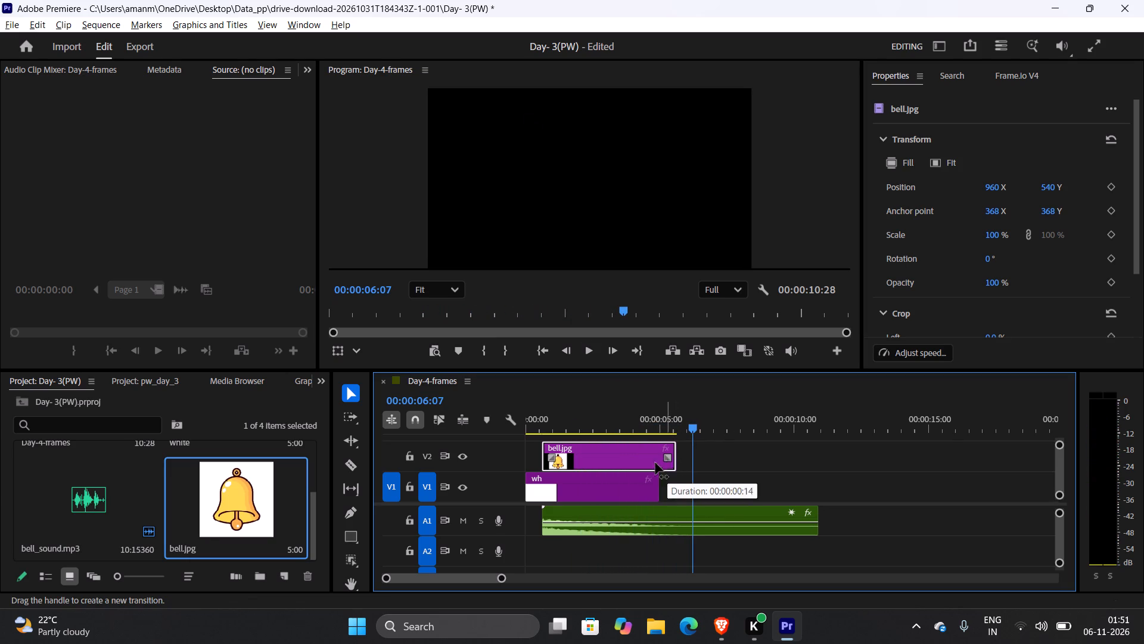
drag(655, 463, 658, 458)
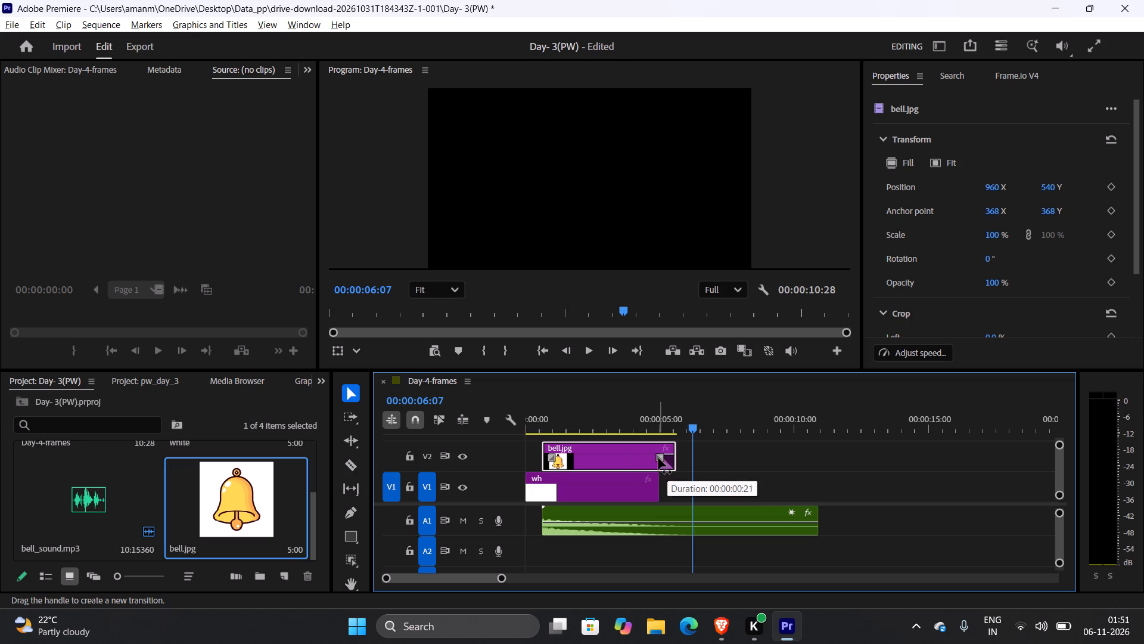
drag(658, 458, 605, 444)
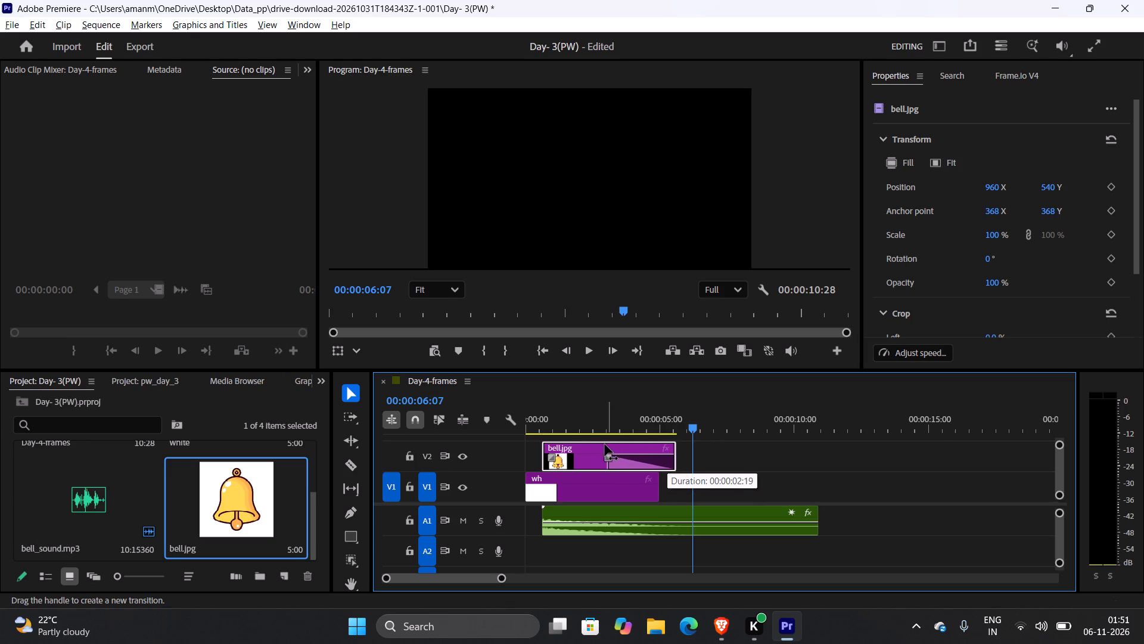
drag(605, 444, 586, 444)
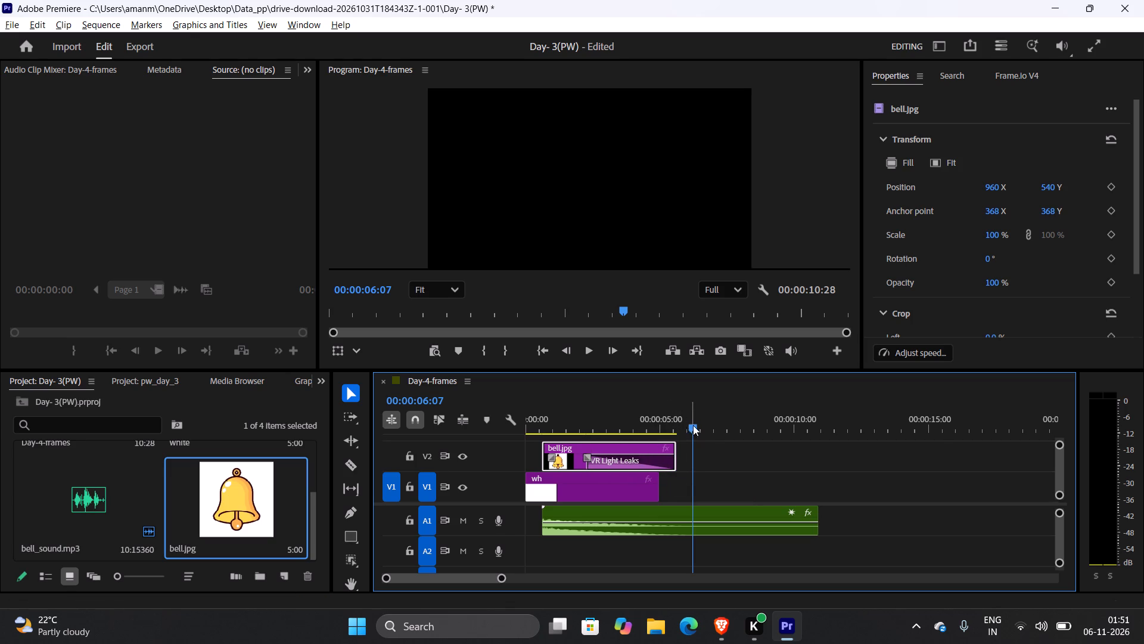
drag(693, 425, 542, 425)
click(592, 354)
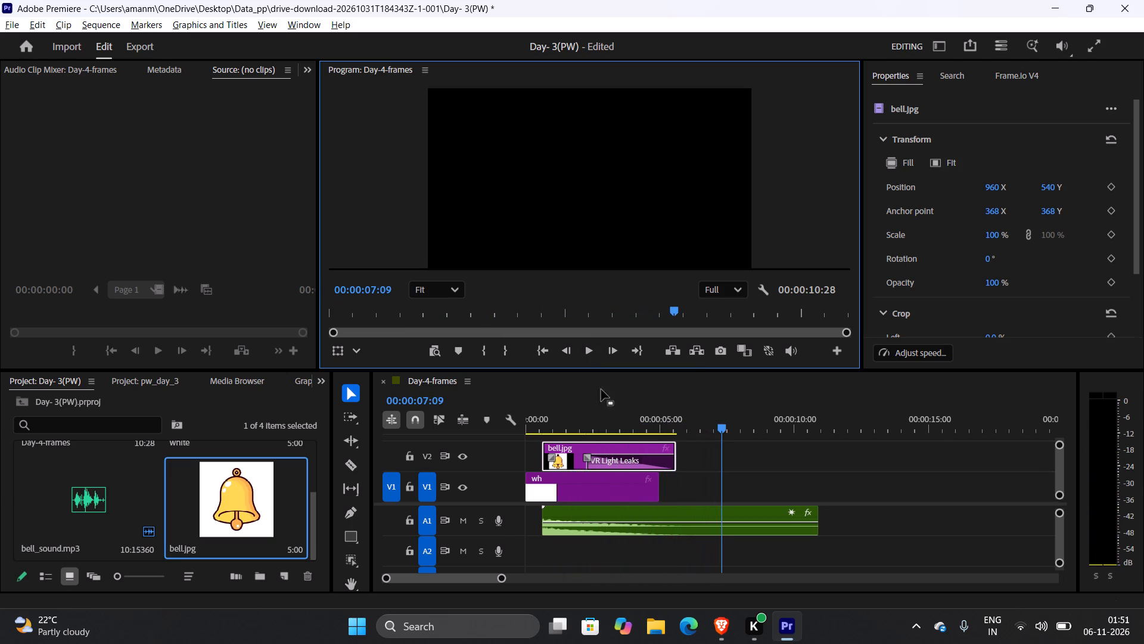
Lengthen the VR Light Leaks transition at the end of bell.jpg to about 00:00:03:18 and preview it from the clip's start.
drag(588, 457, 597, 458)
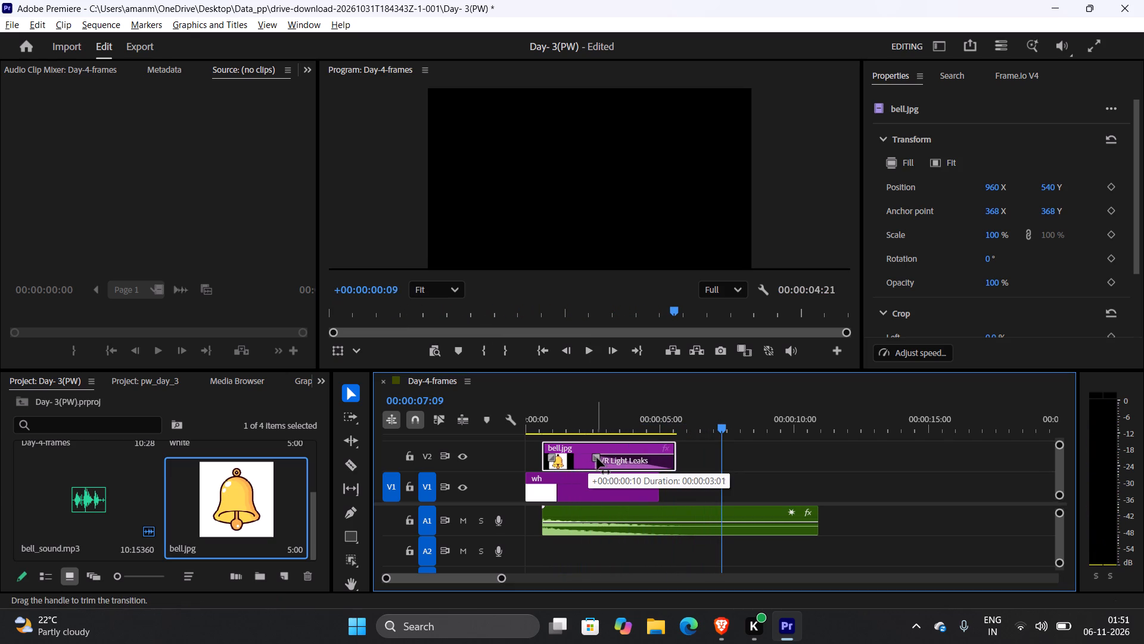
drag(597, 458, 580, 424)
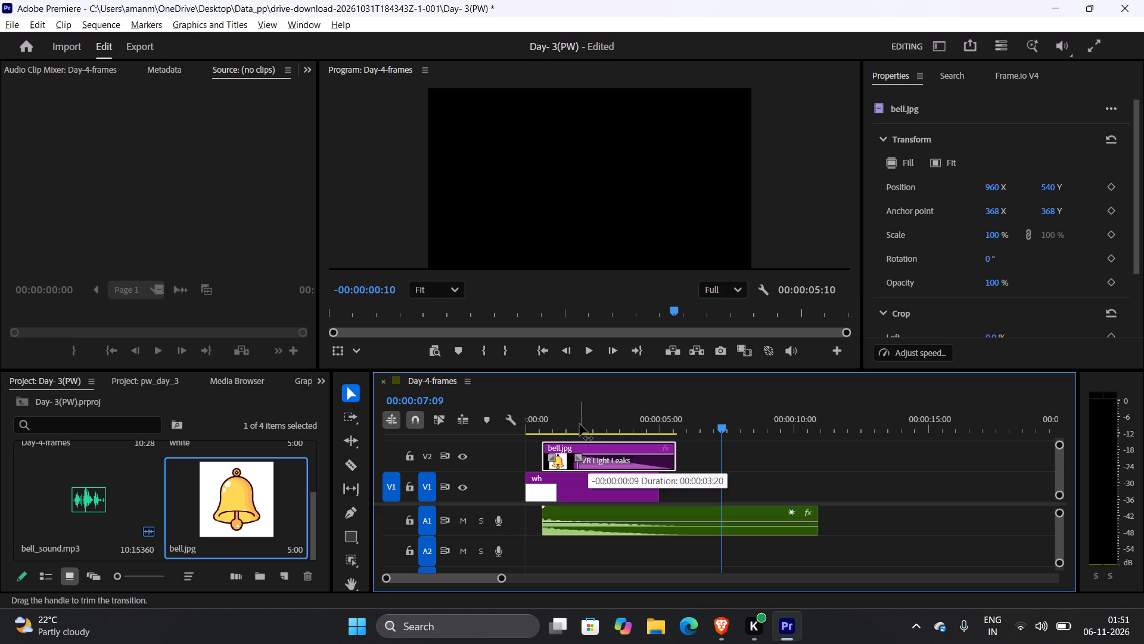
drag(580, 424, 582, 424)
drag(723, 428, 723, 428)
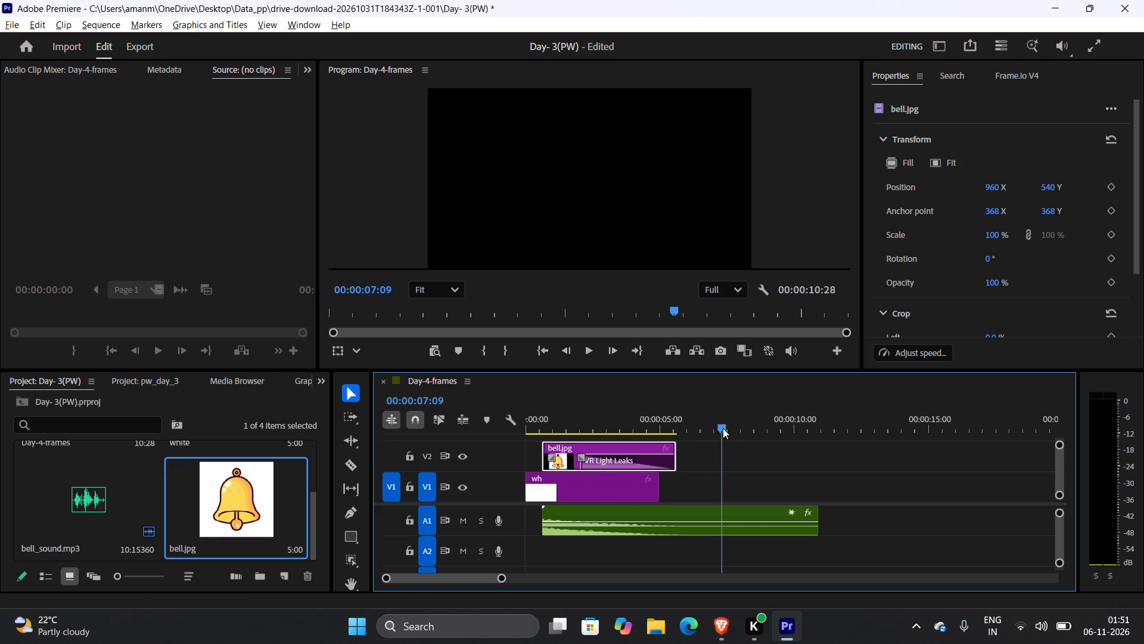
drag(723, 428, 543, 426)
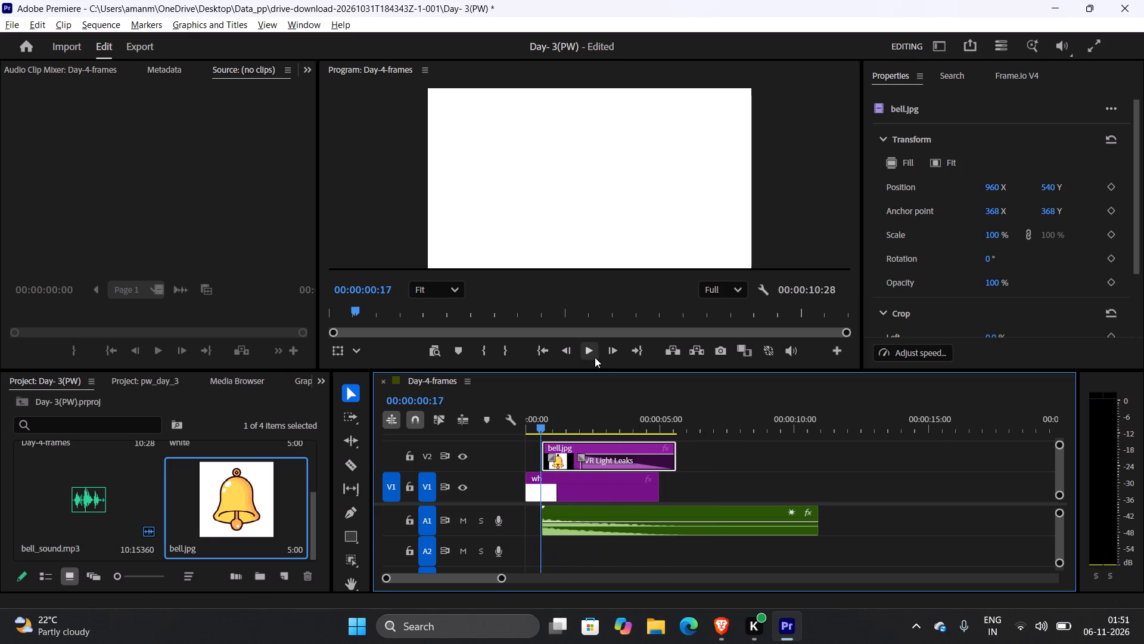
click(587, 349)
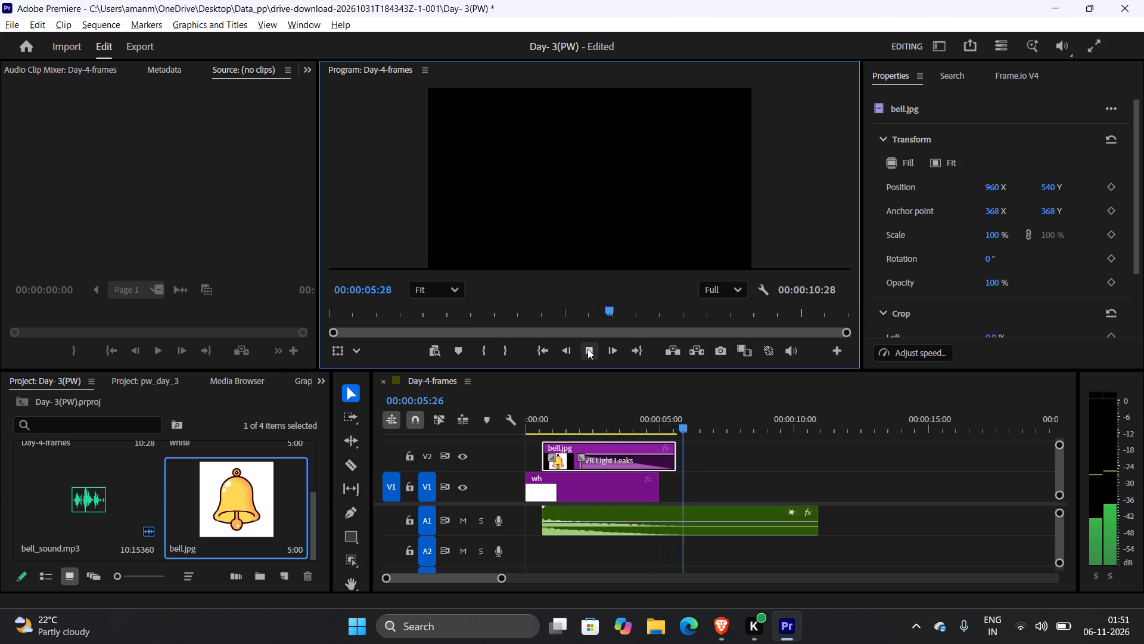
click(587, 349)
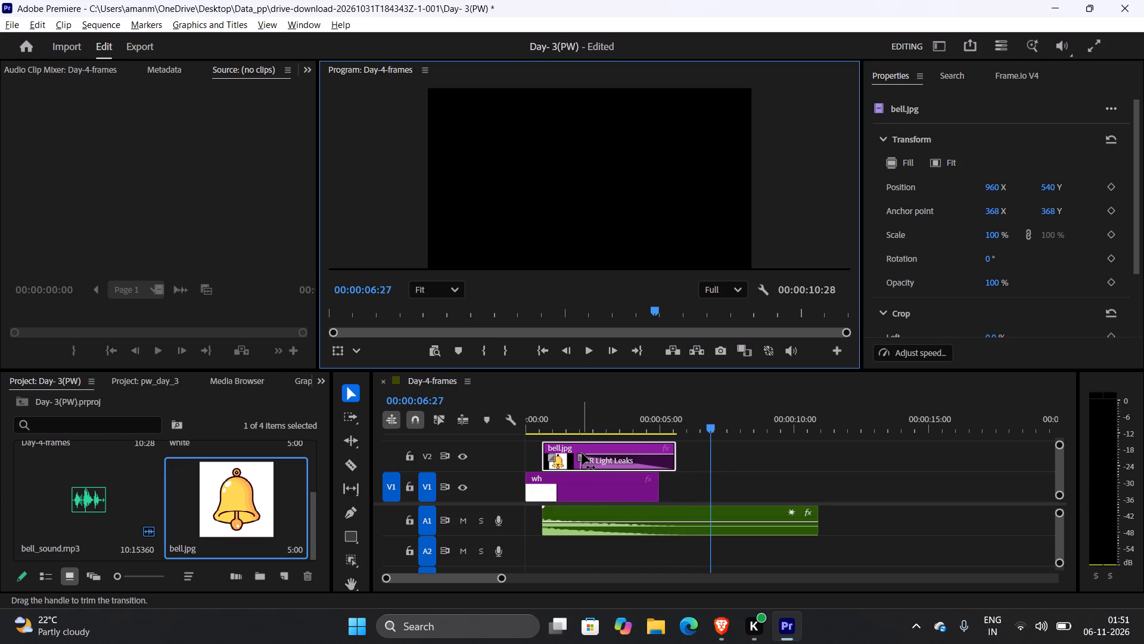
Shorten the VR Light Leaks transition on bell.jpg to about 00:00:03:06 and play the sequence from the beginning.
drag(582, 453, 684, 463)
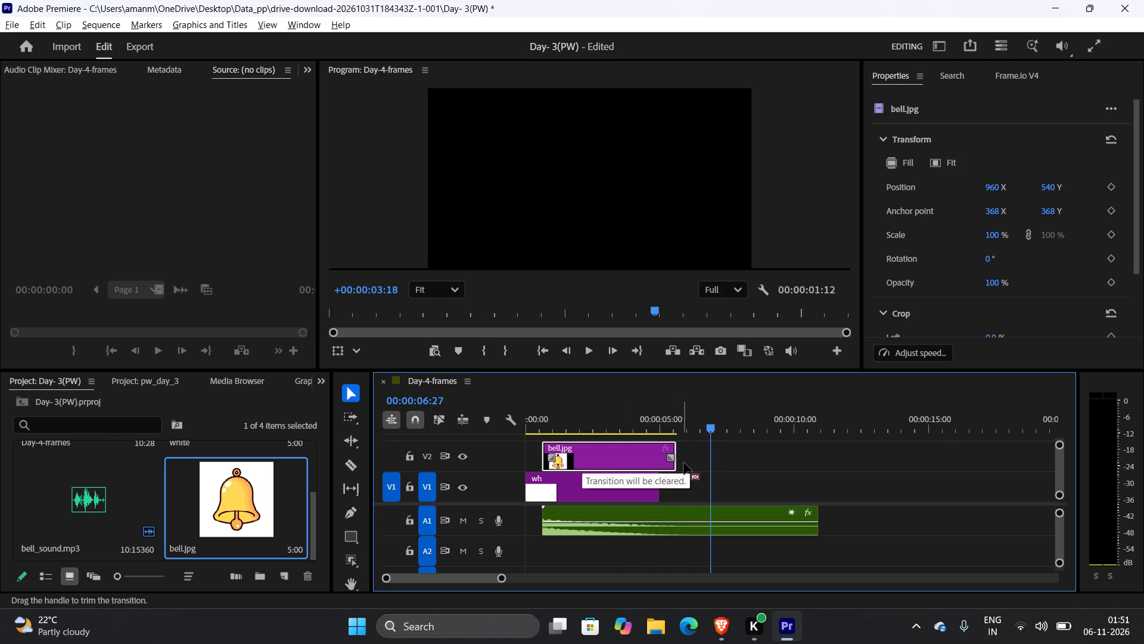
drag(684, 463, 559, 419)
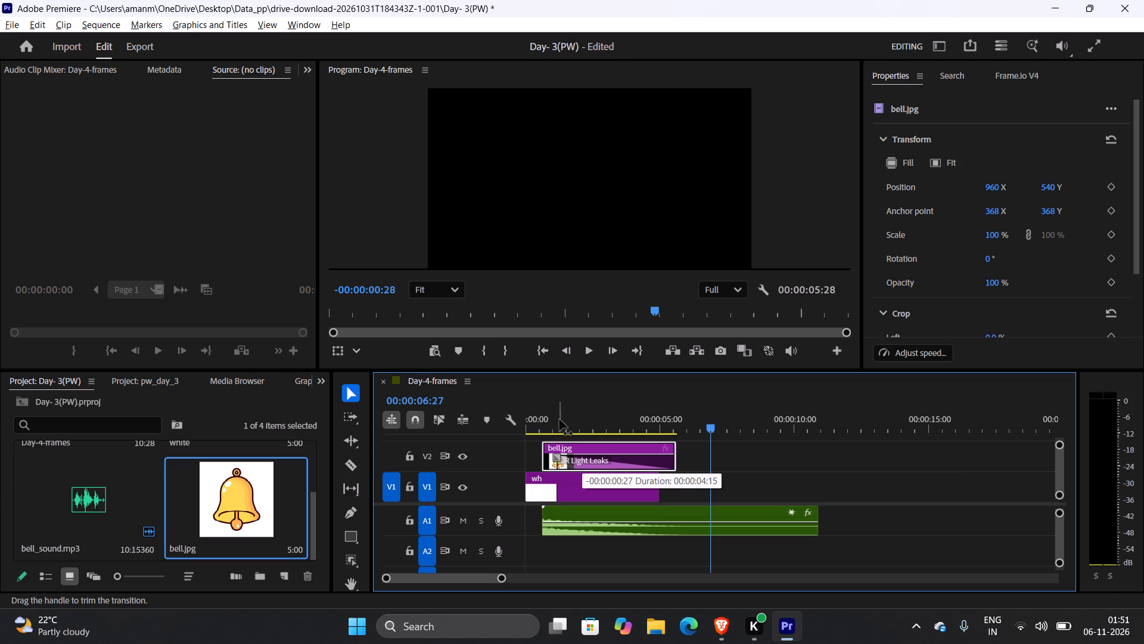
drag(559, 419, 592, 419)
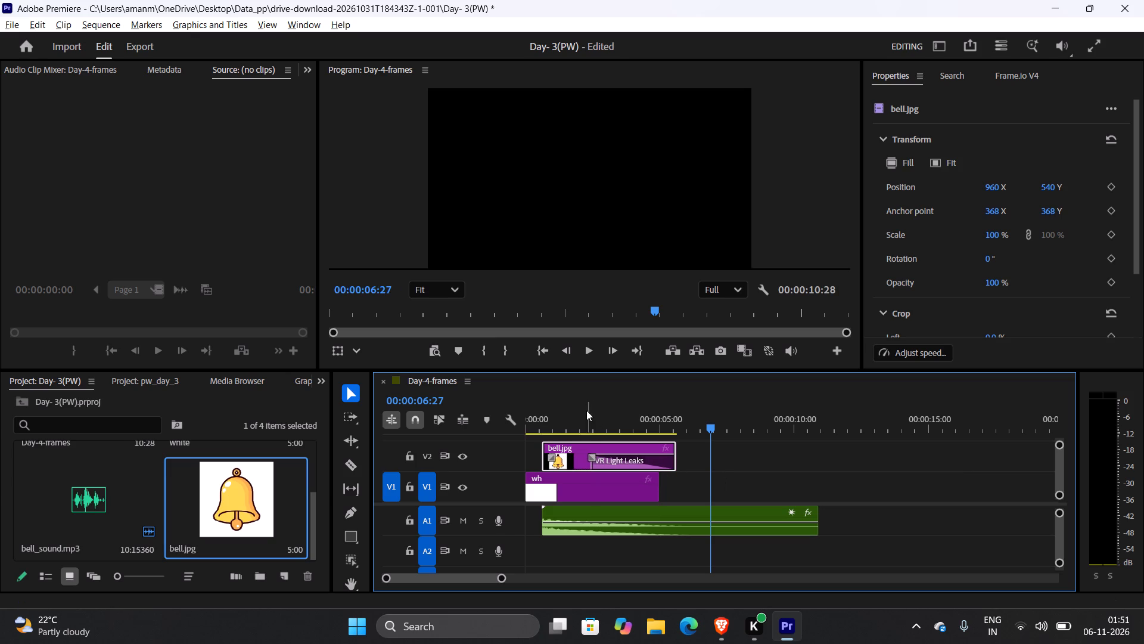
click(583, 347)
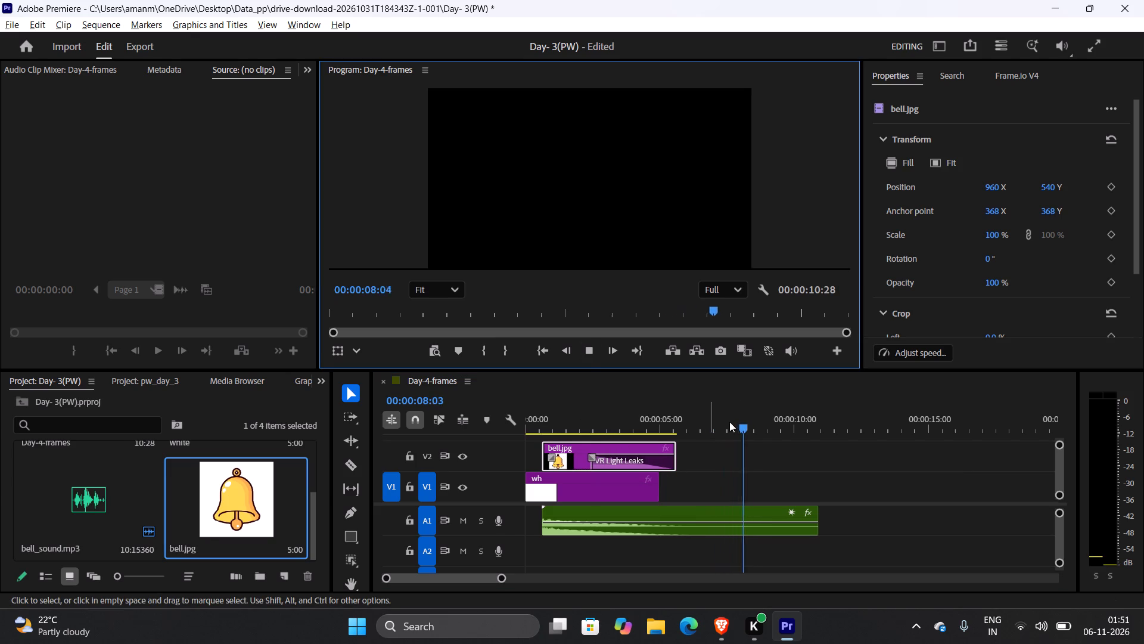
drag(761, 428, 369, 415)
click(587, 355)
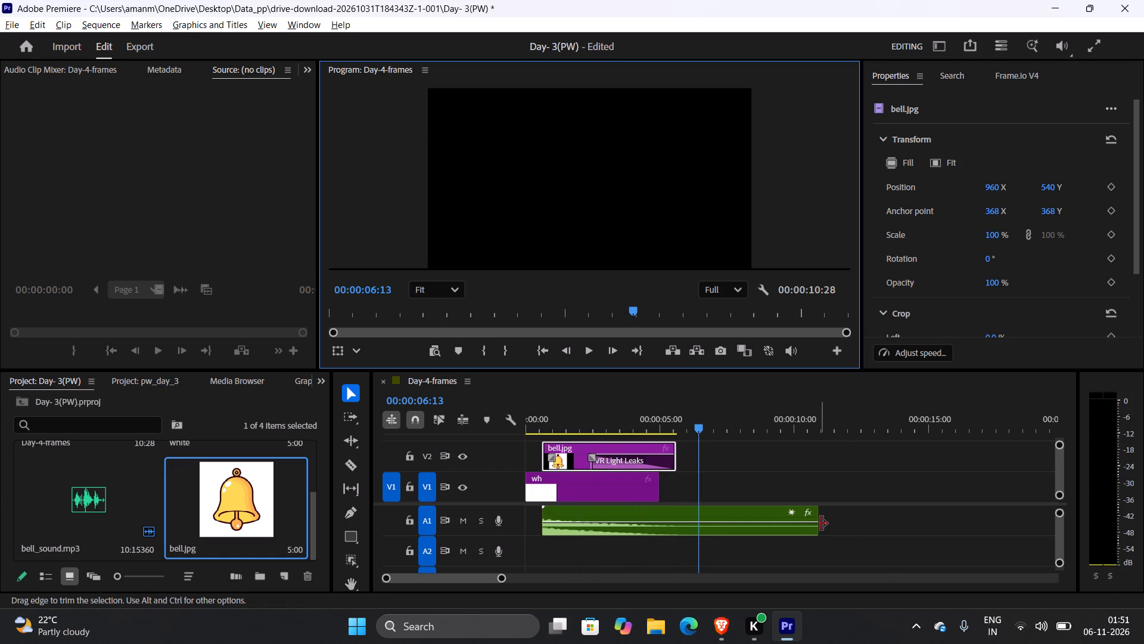
Trim the bell sound and extend the white clip to end with bell.jpg at 00:00:05:19, and play the sequence from the start.
drag(820, 524, 681, 513)
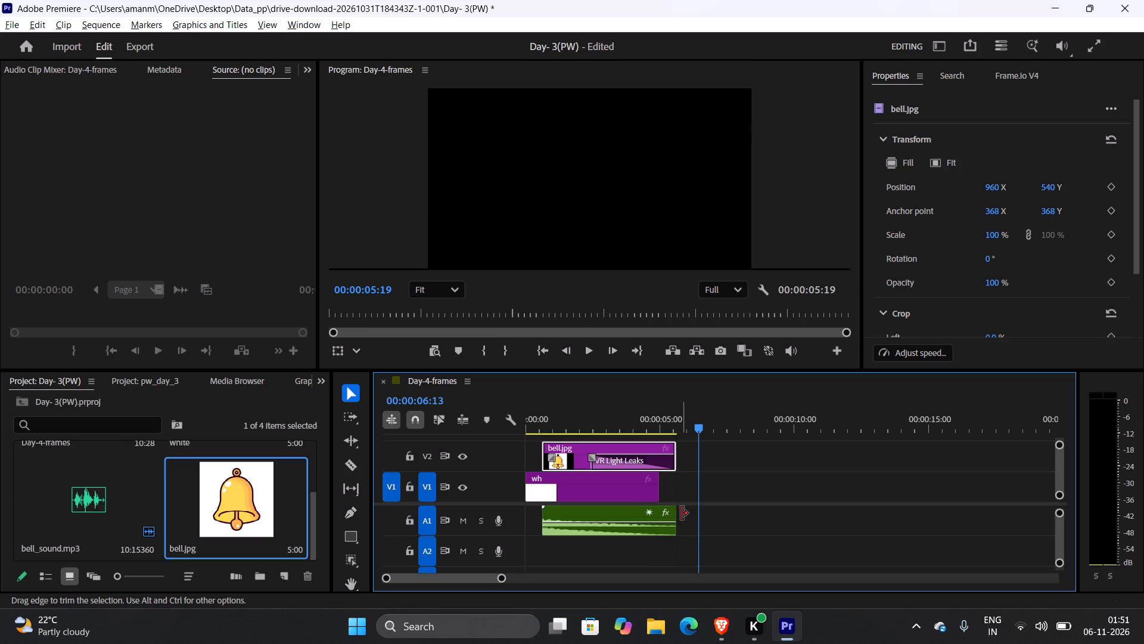
drag(658, 487, 680, 487)
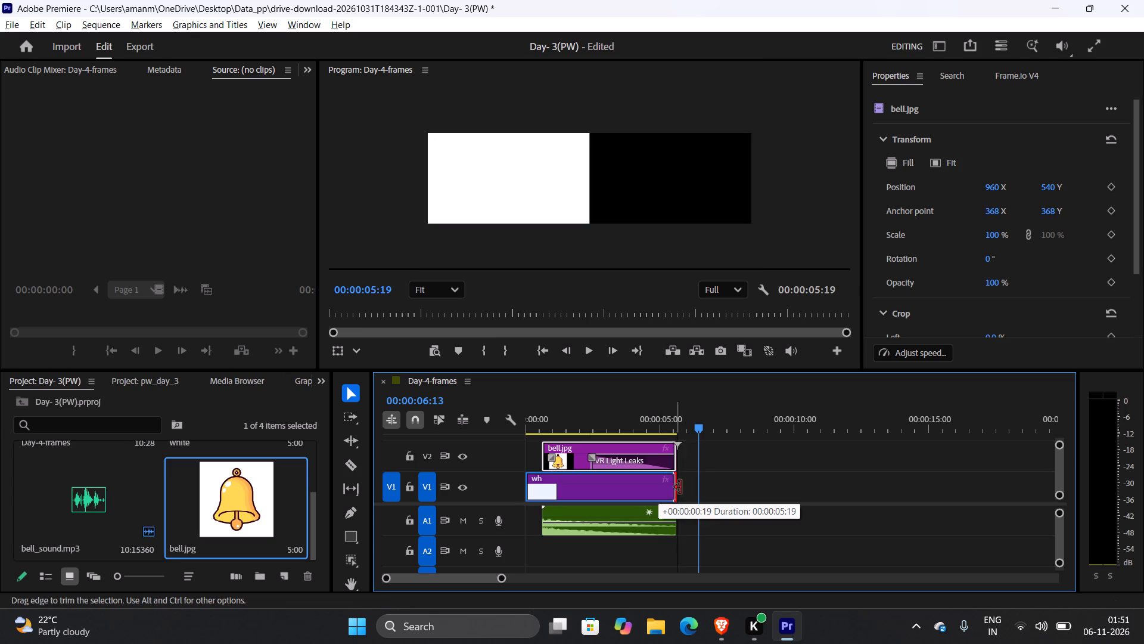
drag(680, 487, 677, 488)
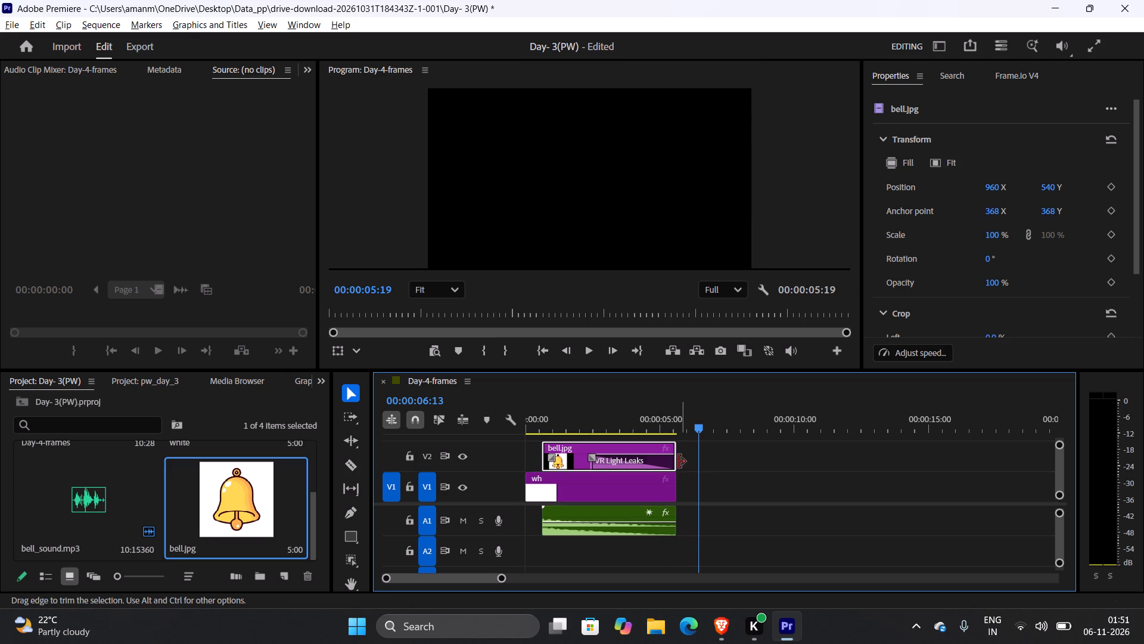
drag(700, 431, 590, 408)
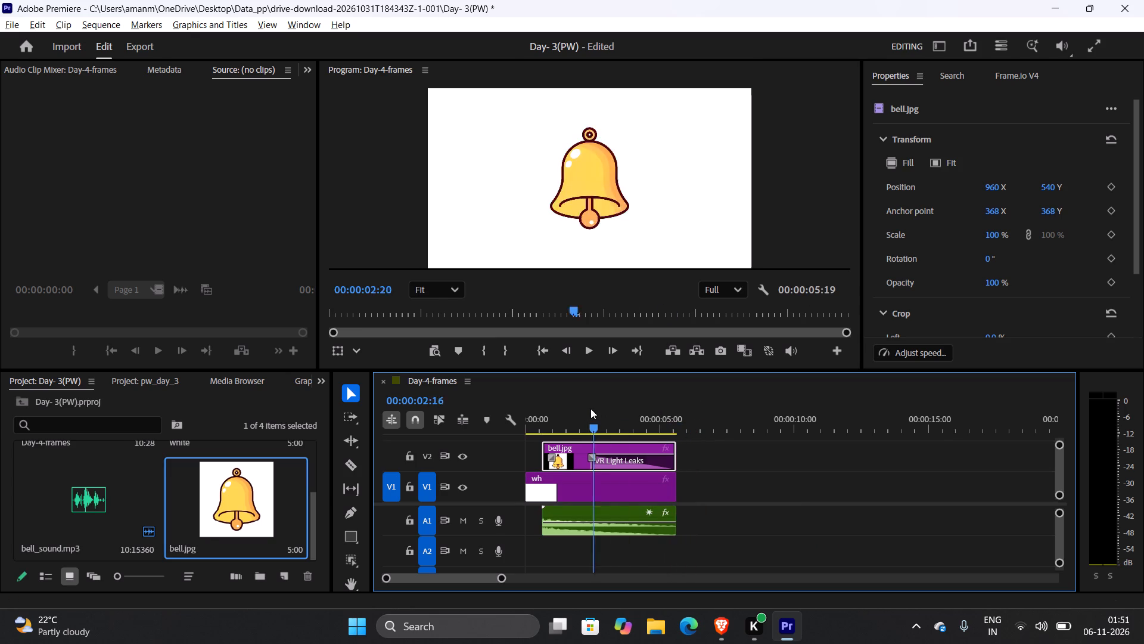
drag(590, 408, 487, 414)
click(593, 352)
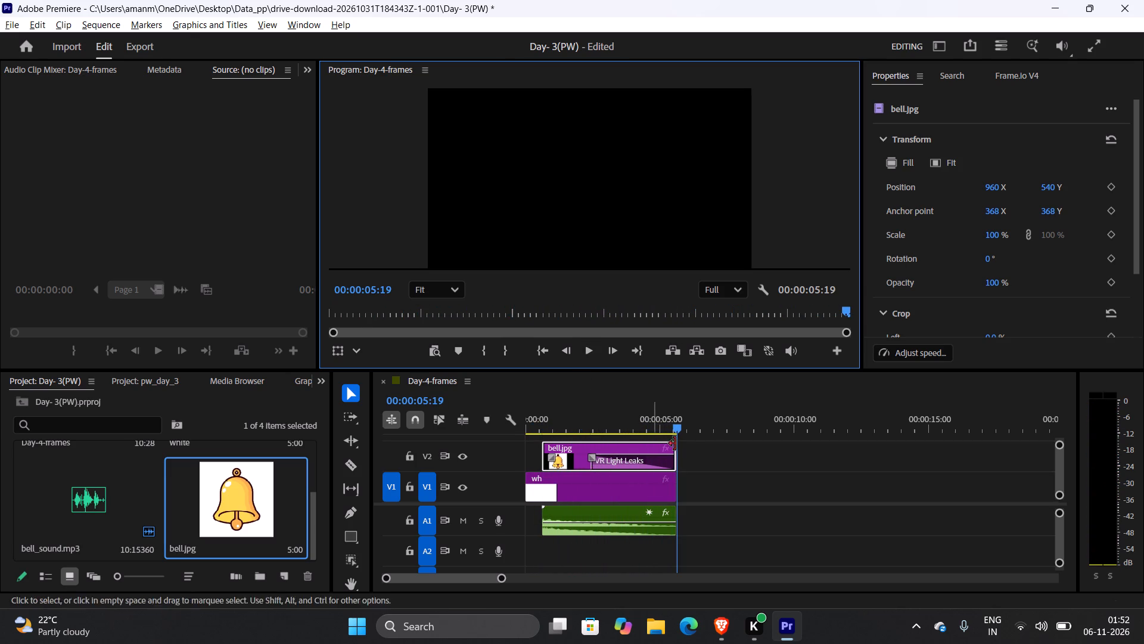
Scrub through the first part of bell.jpg to check the image against the bell sound, ending at the sequence start.
drag(678, 431, 590, 425)
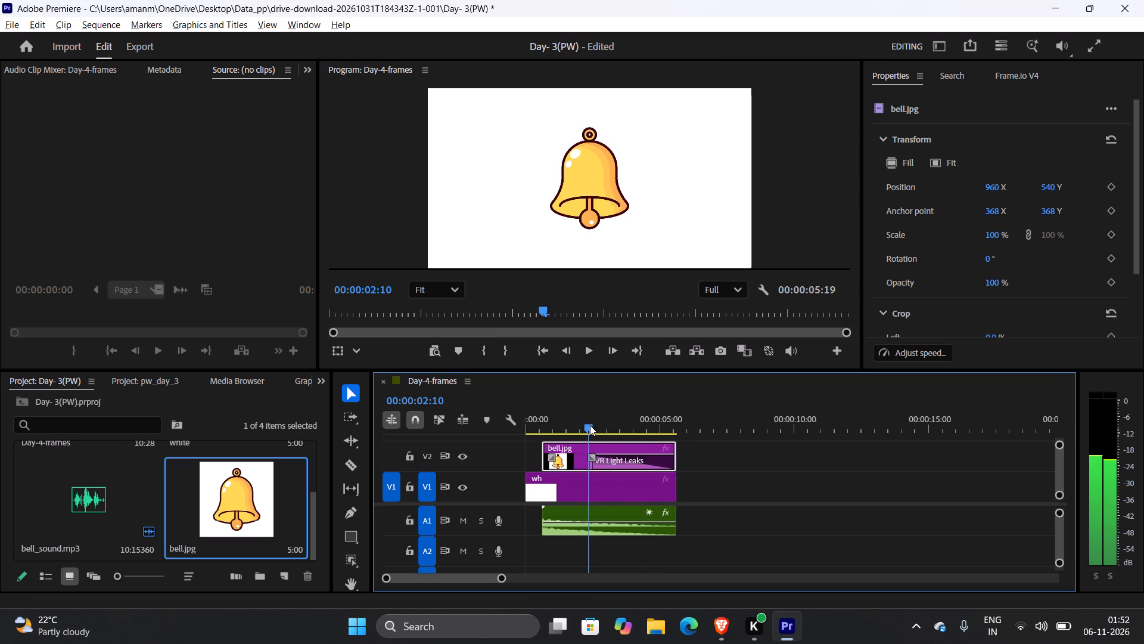
drag(590, 425, 591, 425)
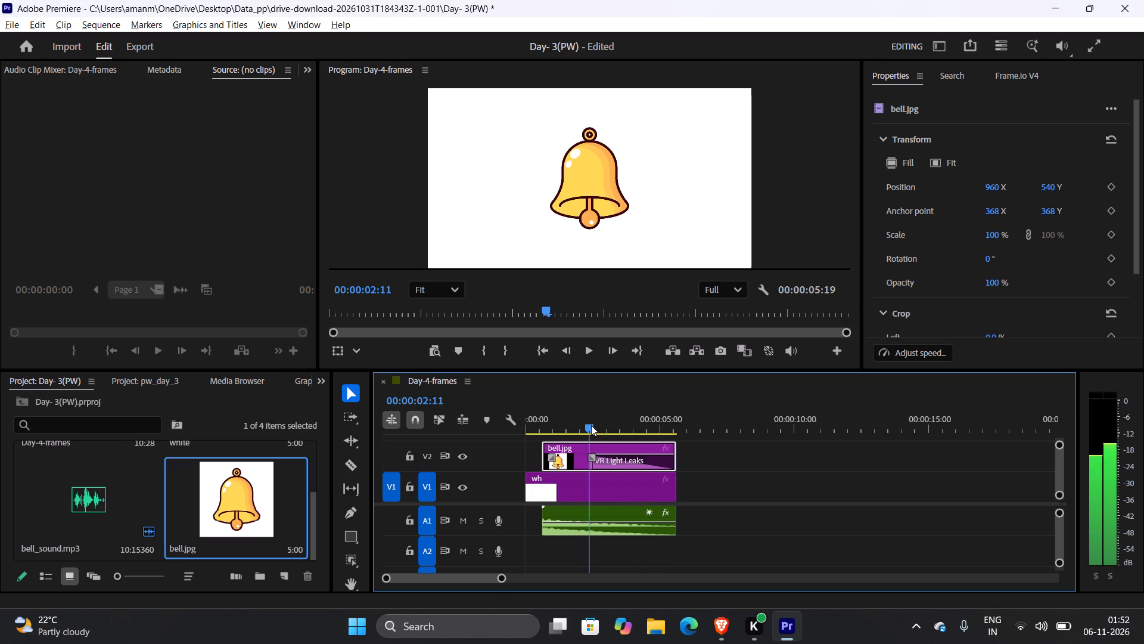
drag(591, 425, 570, 423)
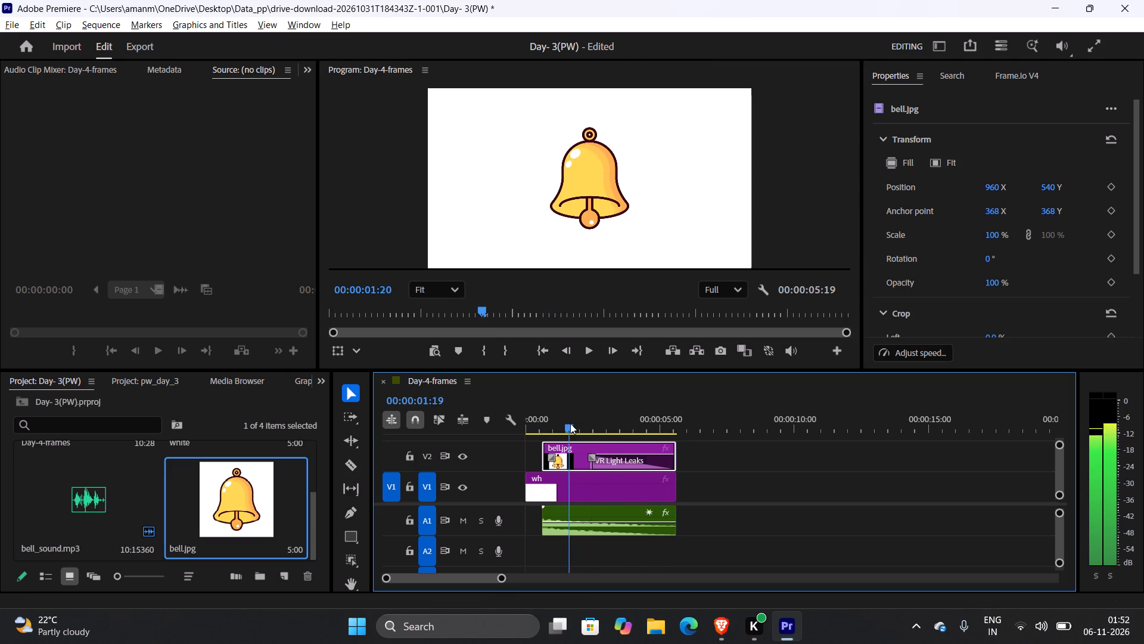
drag(570, 423, 563, 427)
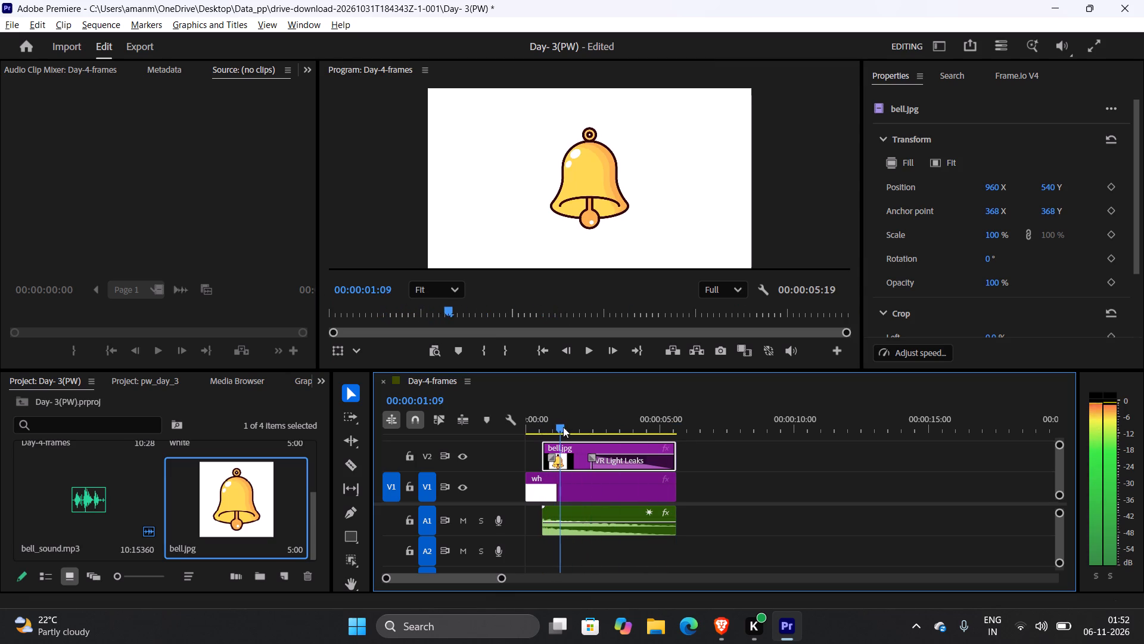
drag(563, 427, 576, 426)
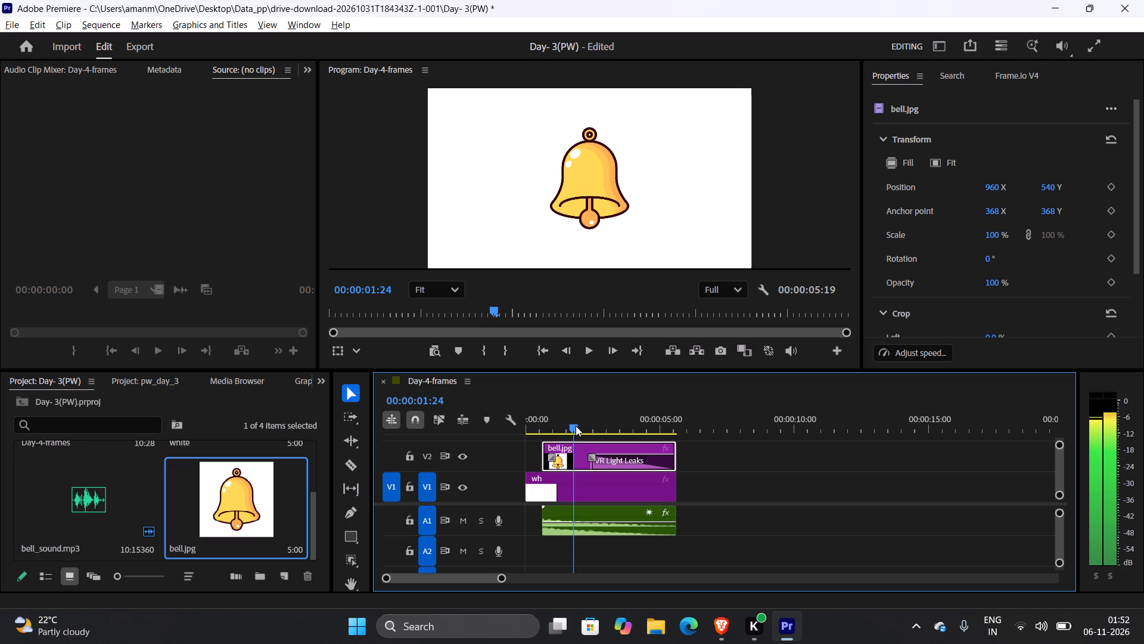
drag(576, 426, 576, 426)
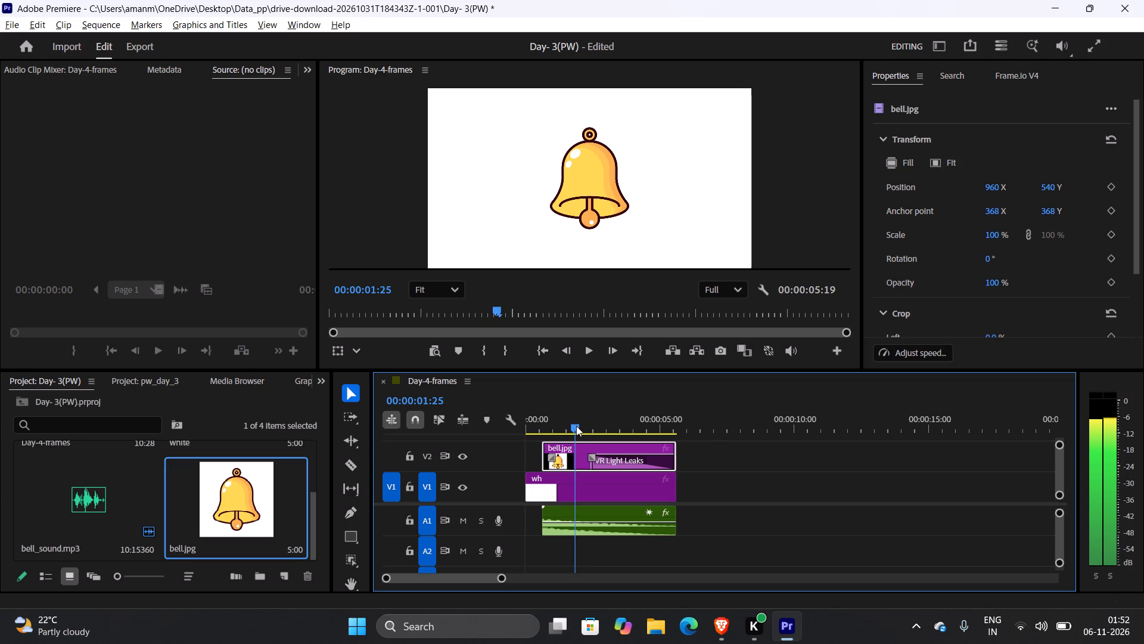
drag(576, 426, 536, 425)
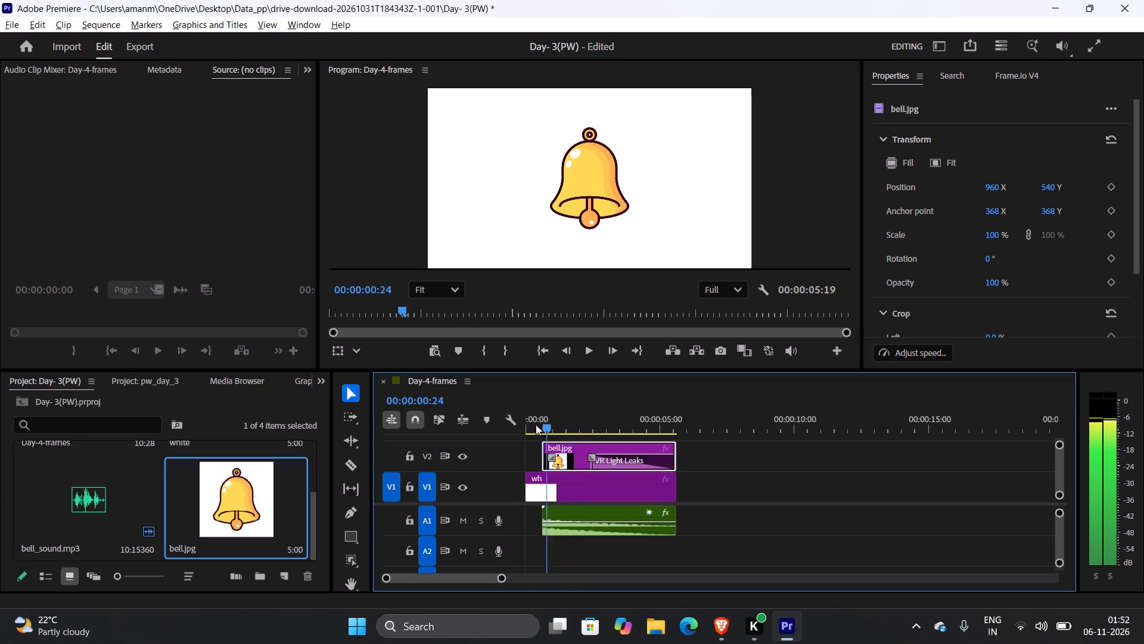
drag(536, 425, 520, 425)
Lengthen the VR Light Leaks transition on bell.jpg to about 3.5 seconds and preview the whole sequence.
drag(592, 457, 589, 454)
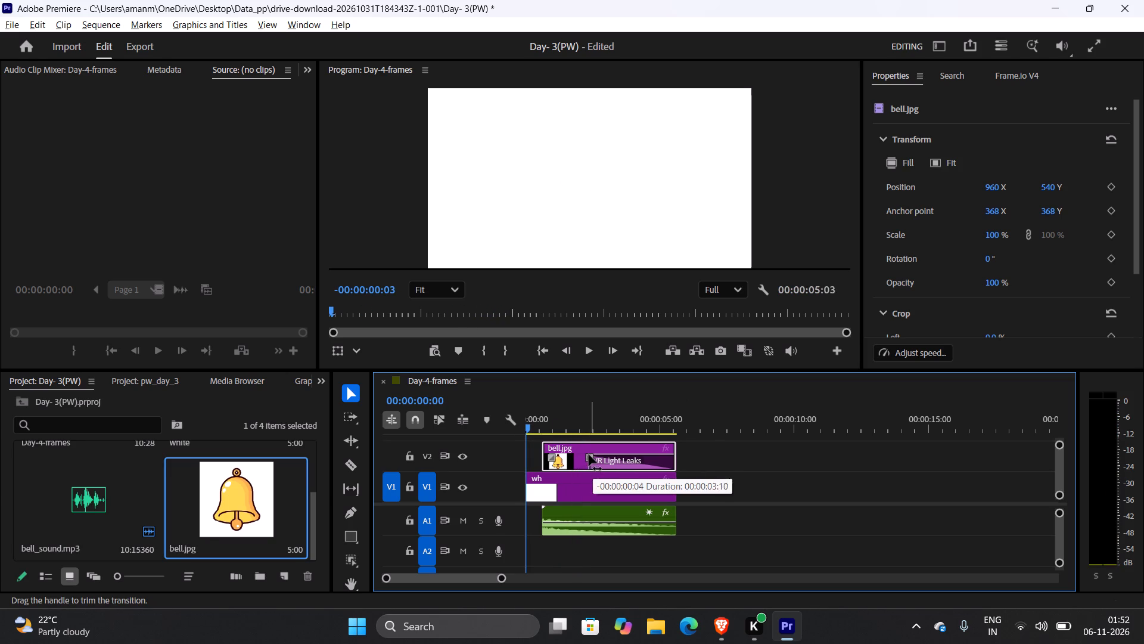
drag(589, 454, 585, 452)
click(594, 352)
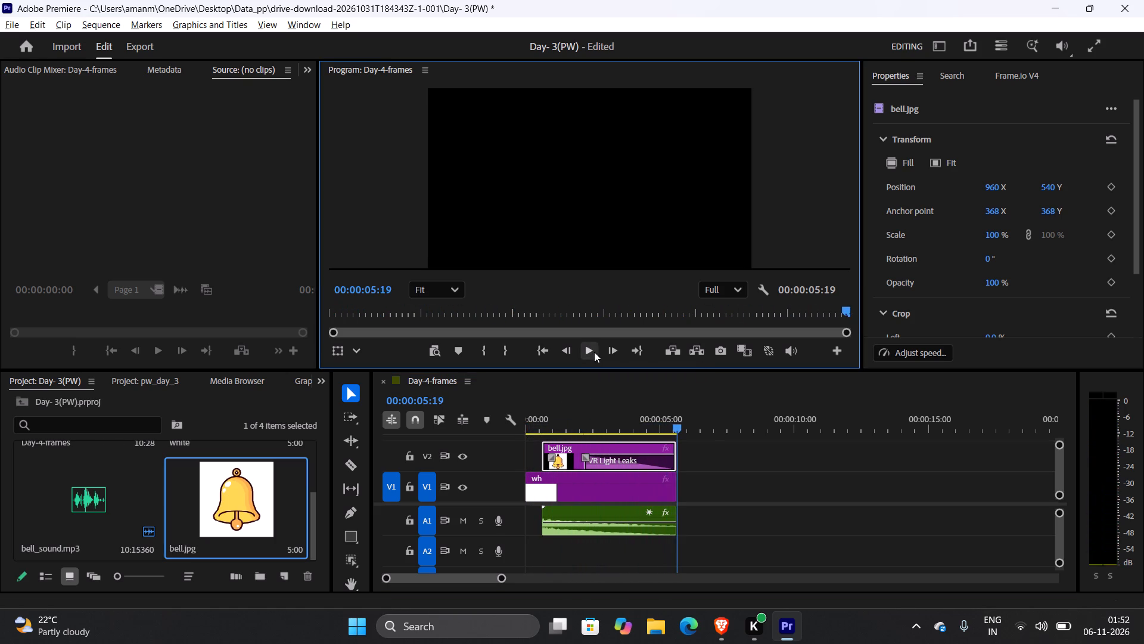
Switch back to the tutorial video.
key(alt+Tab)
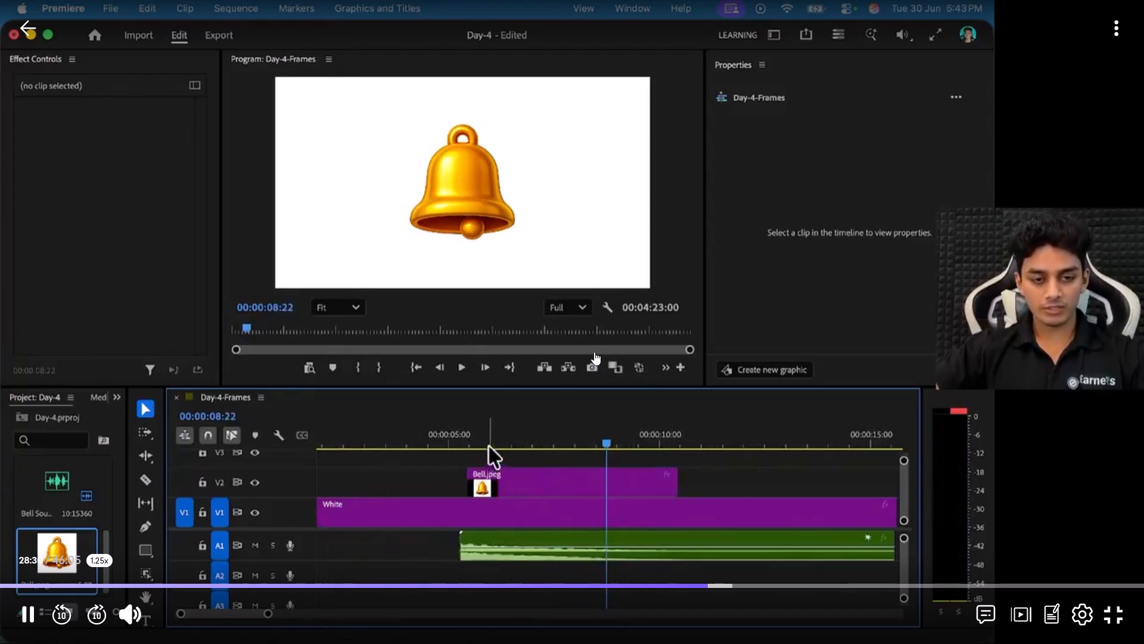
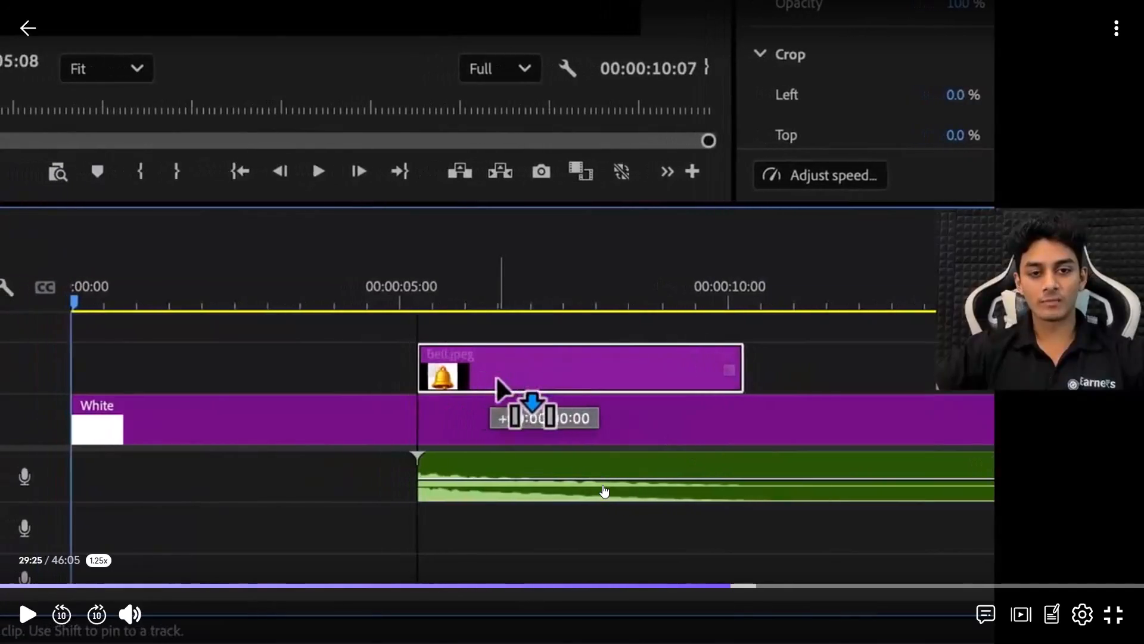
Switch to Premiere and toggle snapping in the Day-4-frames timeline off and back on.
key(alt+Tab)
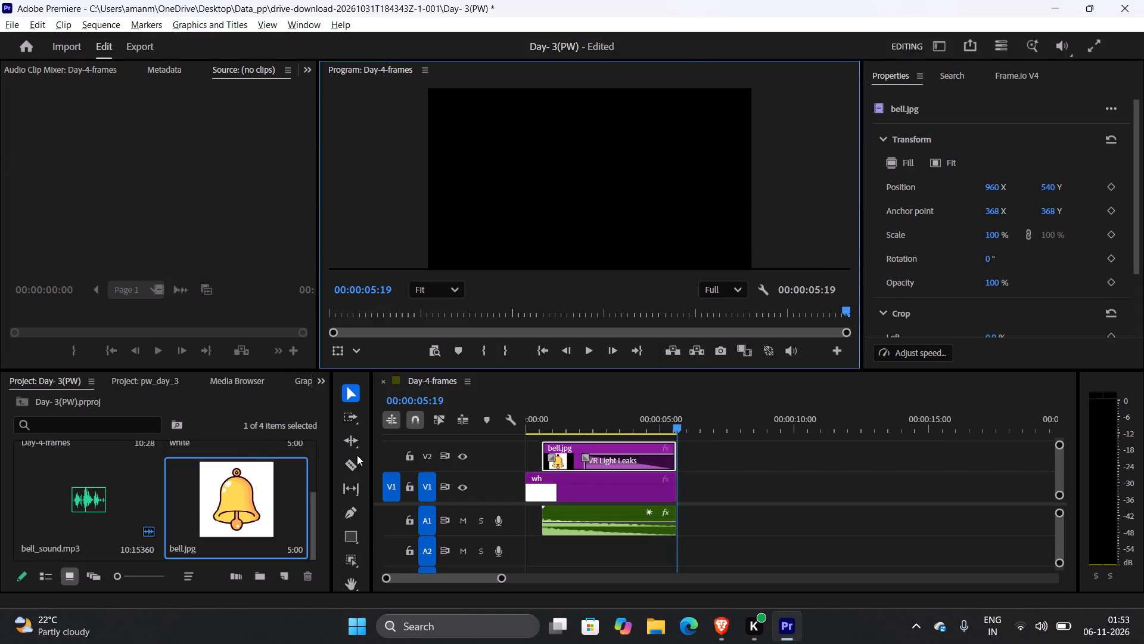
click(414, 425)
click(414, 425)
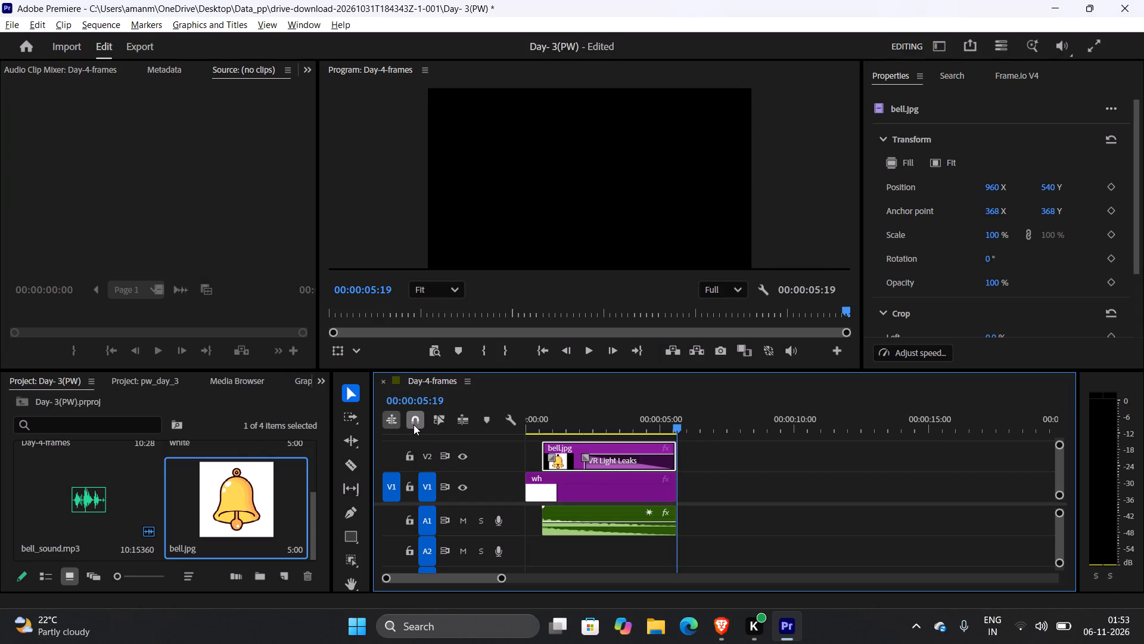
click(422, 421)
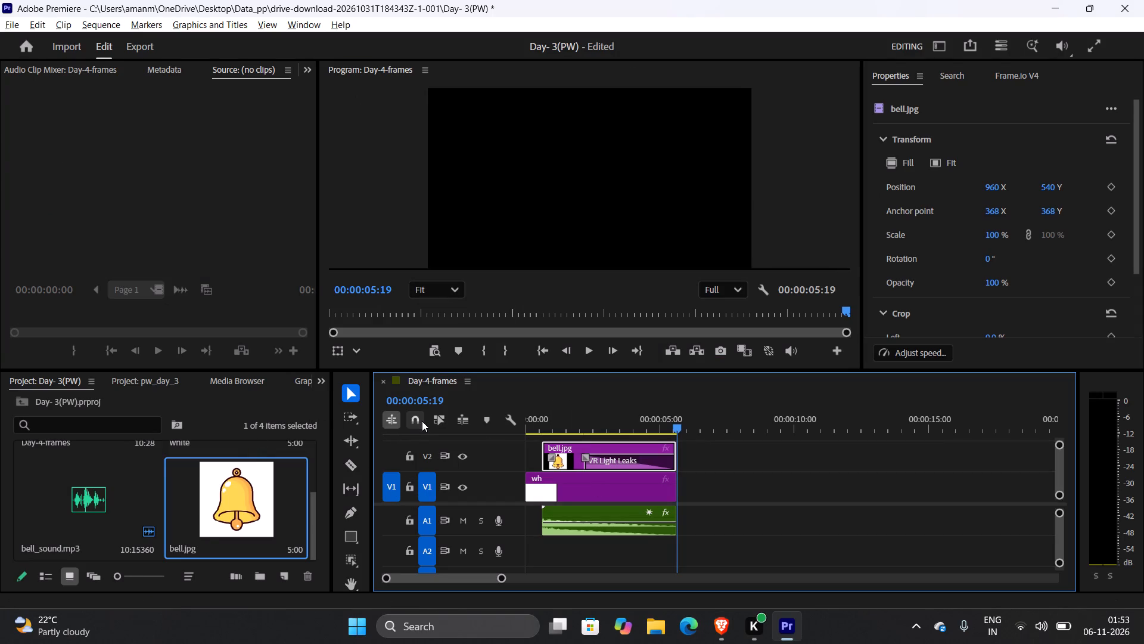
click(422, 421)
Play the Day-4-frames sequence through to its end and switch back to the tutorial video in Brave.
click(595, 343)
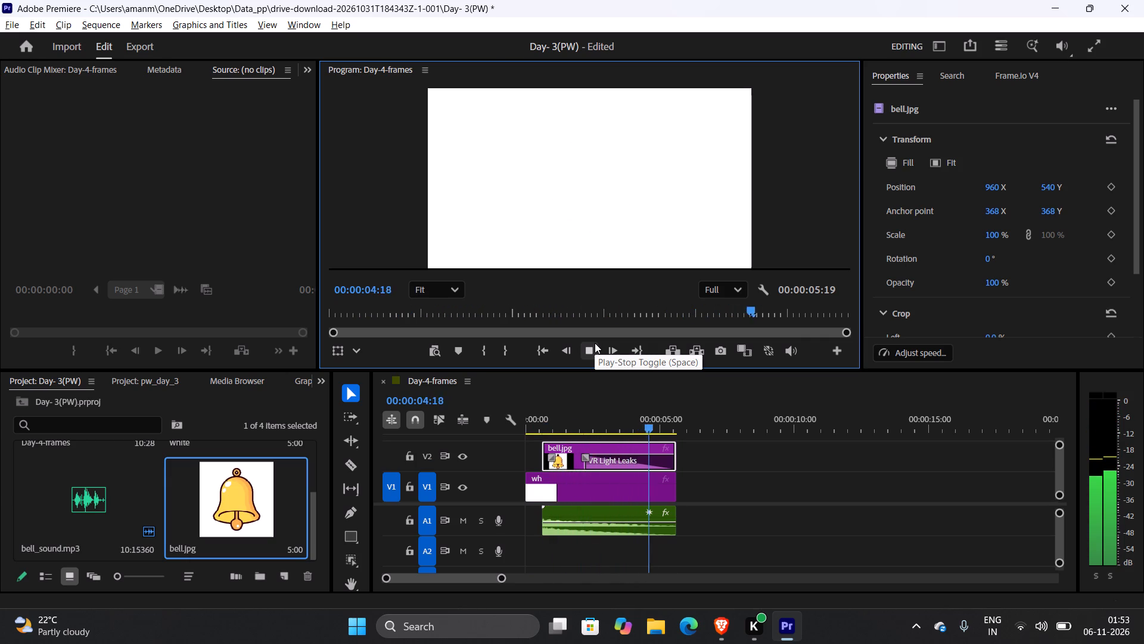
key(alt+Tab)
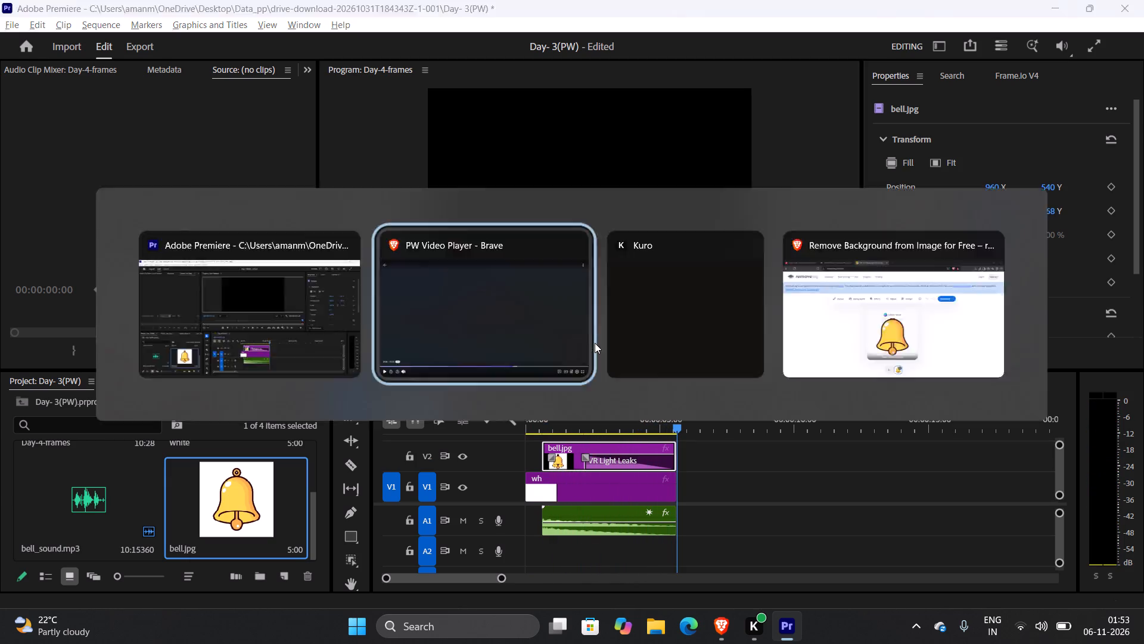
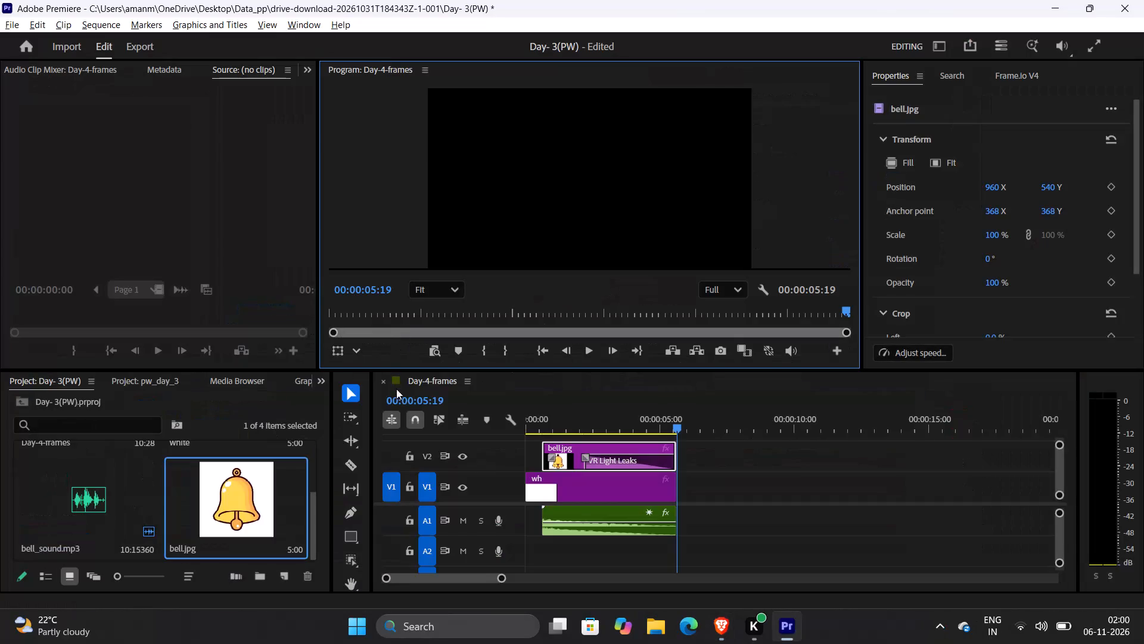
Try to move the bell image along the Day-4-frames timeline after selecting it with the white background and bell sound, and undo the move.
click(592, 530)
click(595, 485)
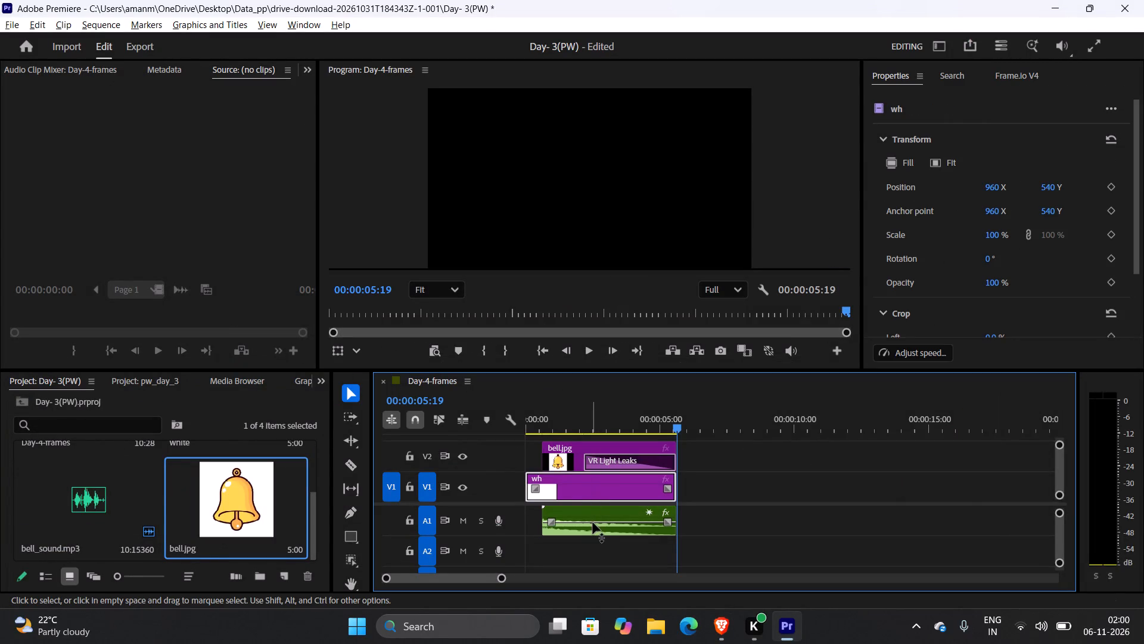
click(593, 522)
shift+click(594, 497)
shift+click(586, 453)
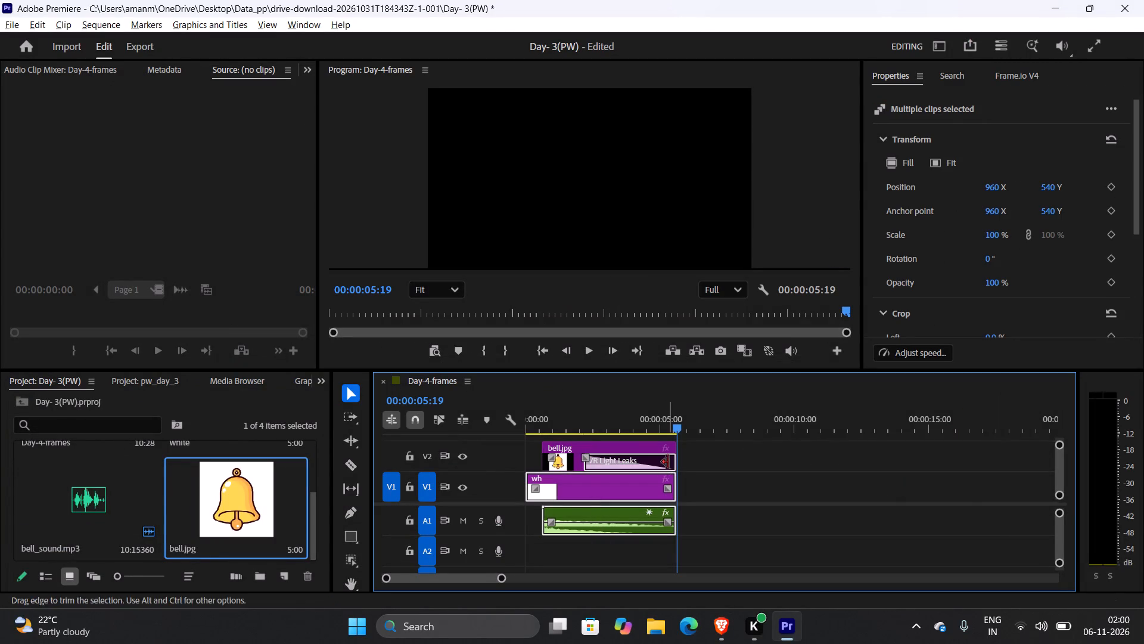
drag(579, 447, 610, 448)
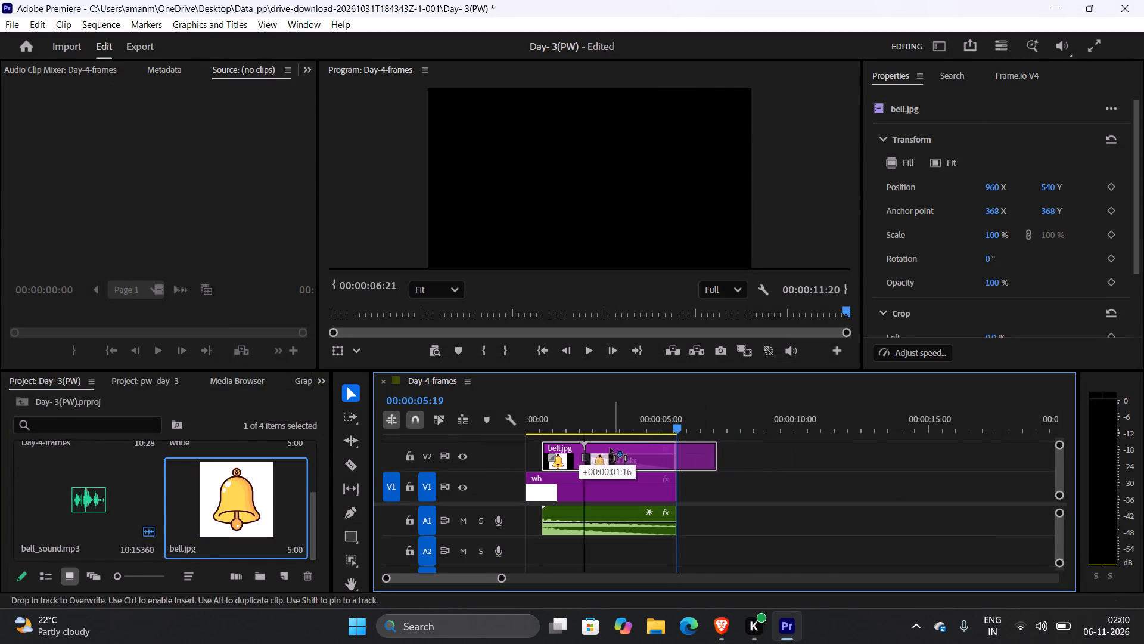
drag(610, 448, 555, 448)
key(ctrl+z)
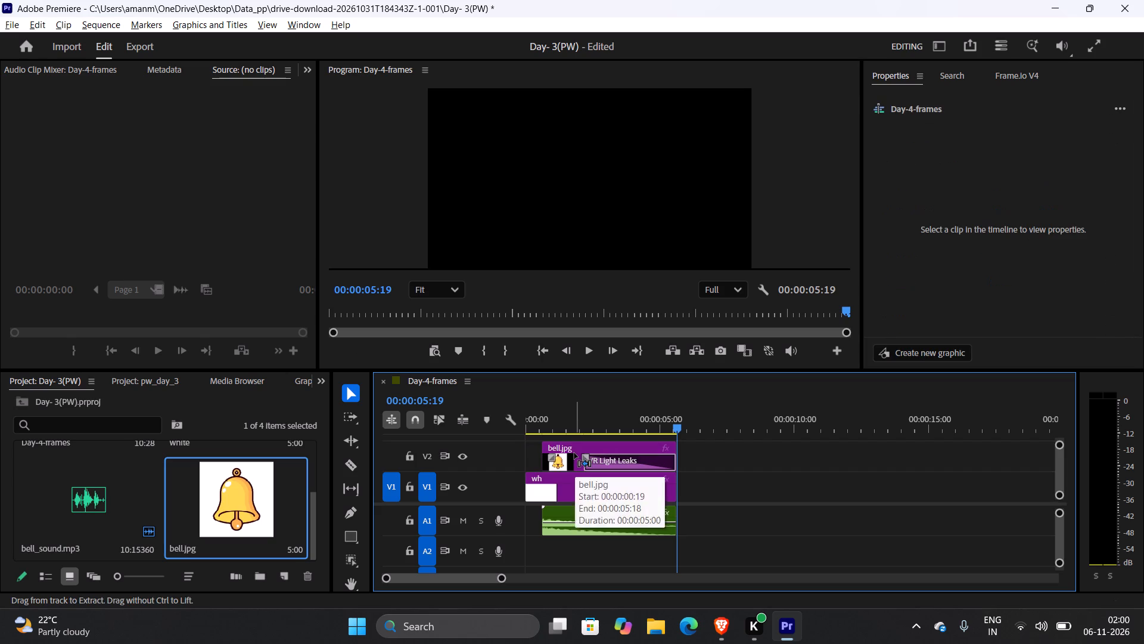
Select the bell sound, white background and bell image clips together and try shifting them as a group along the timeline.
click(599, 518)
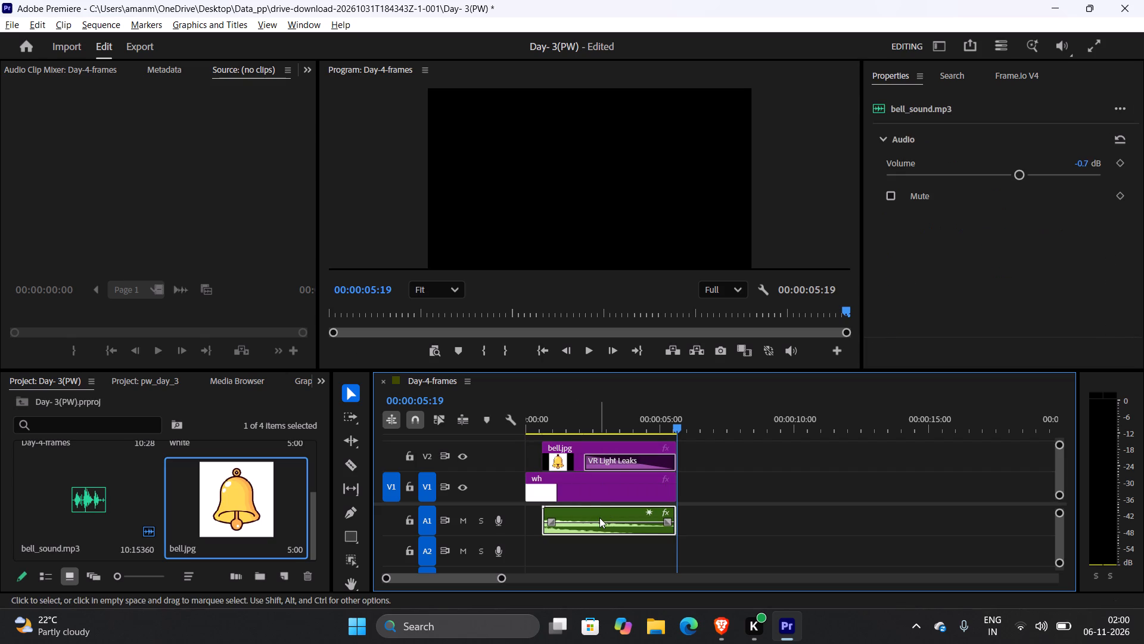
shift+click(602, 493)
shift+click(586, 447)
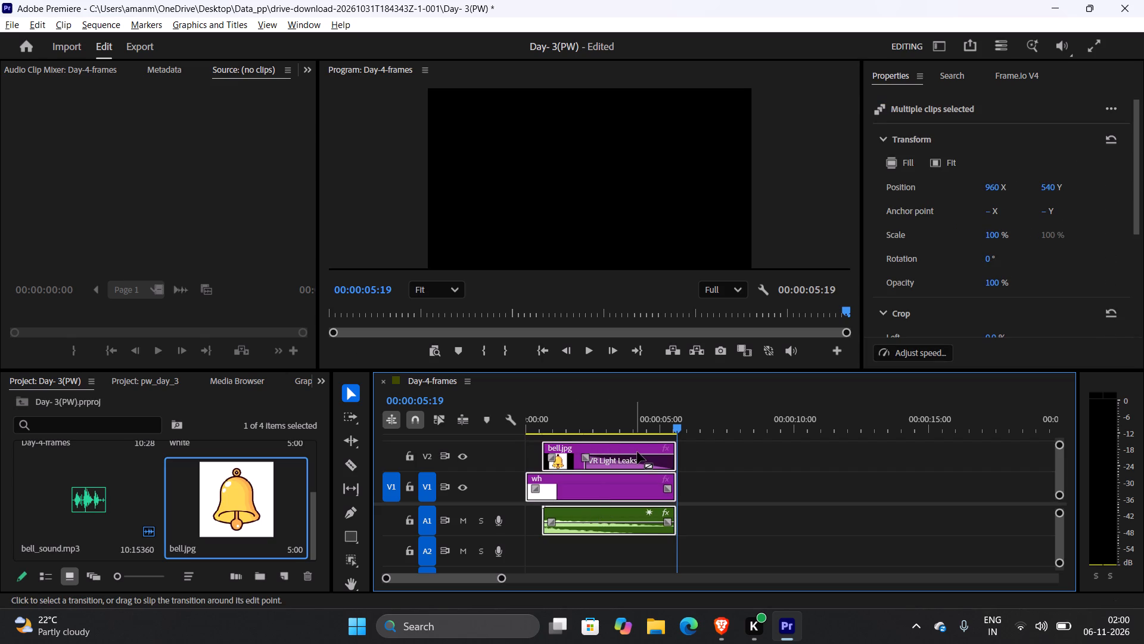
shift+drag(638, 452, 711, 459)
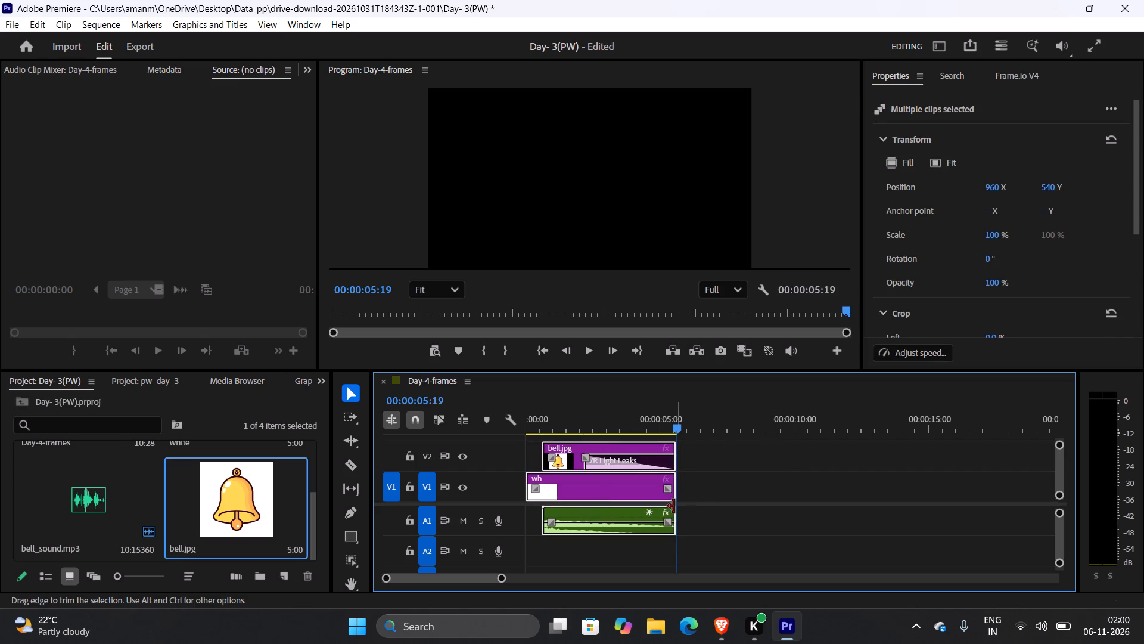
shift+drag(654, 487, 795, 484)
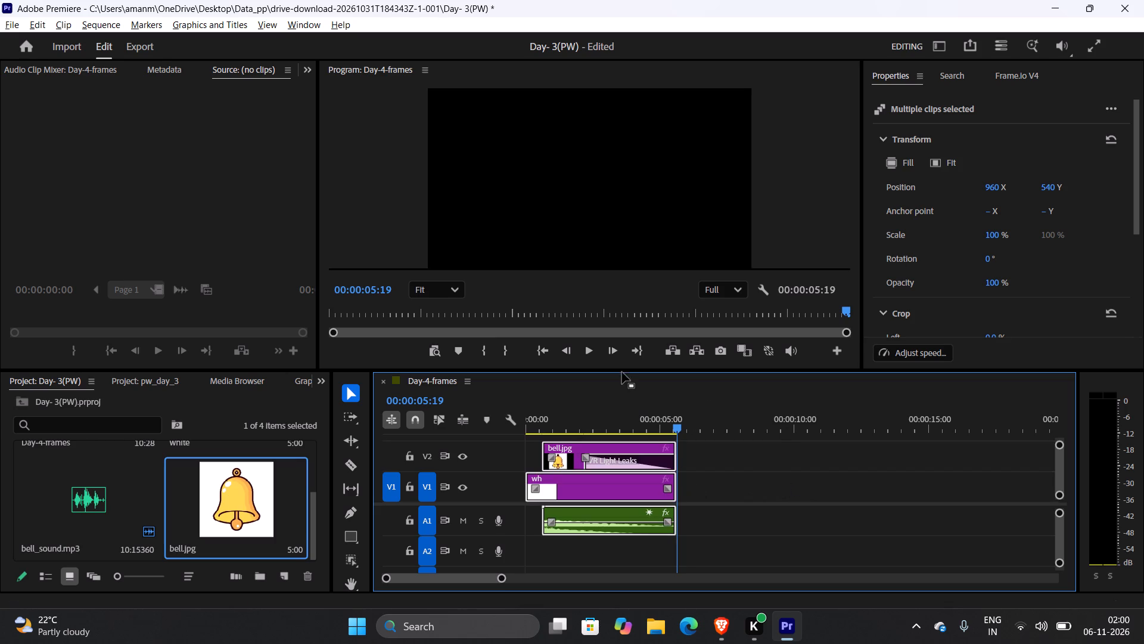
Play the Day-4-frames sequence.
click(596, 349)
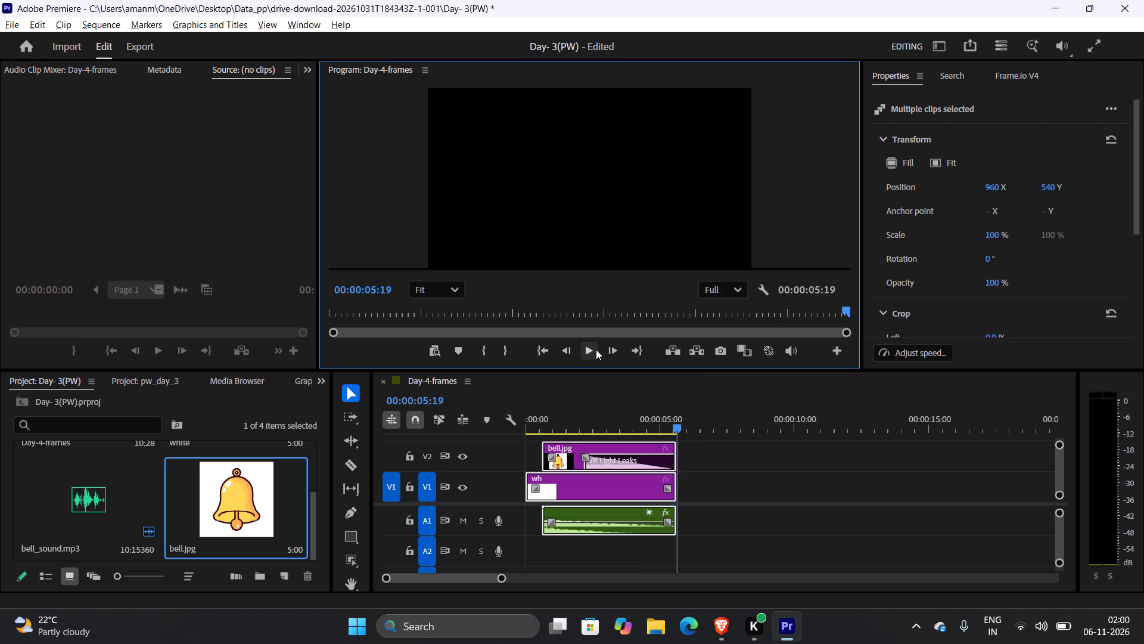
Switch to the tutorial video in Brave and set its playback speed to 1.5.
key(alt+Tab)
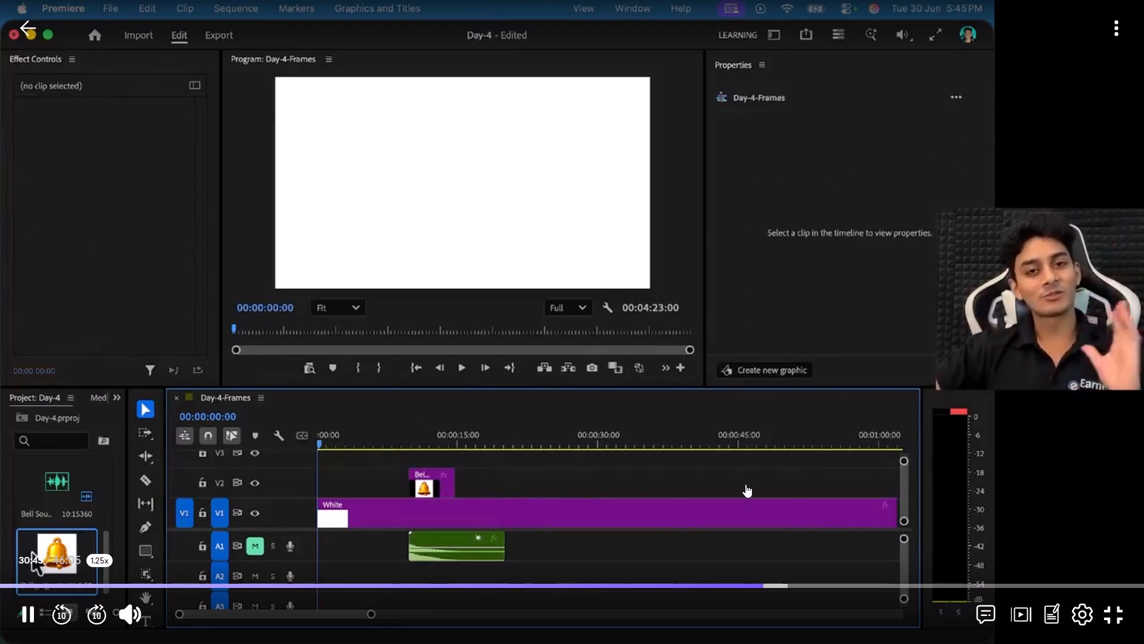
click(1076, 611)
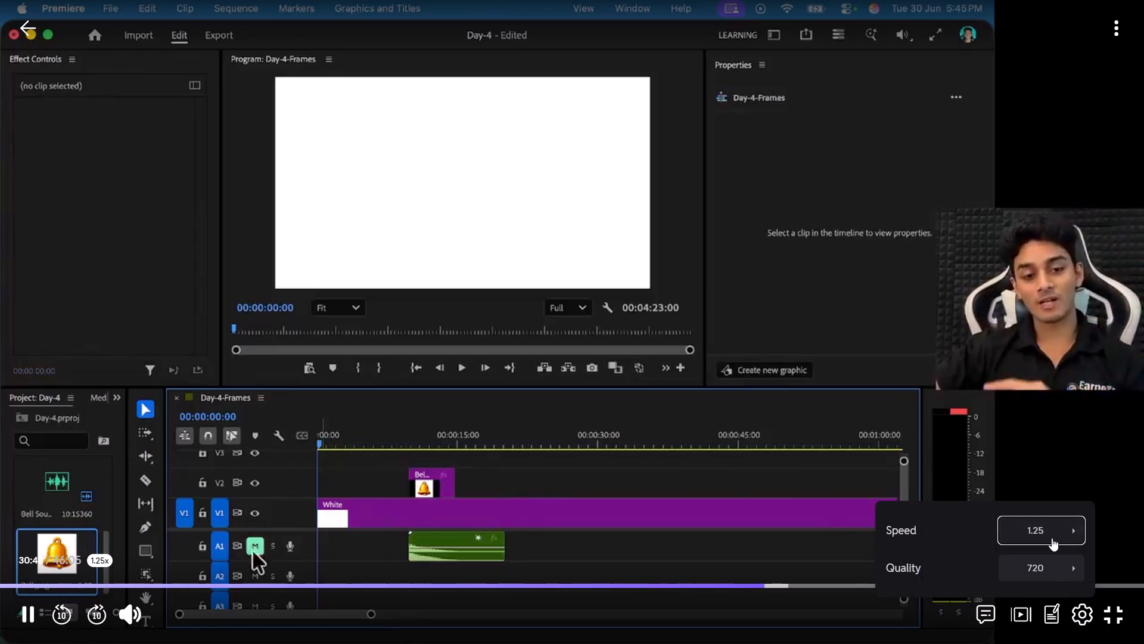
click(1052, 538)
click(1013, 516)
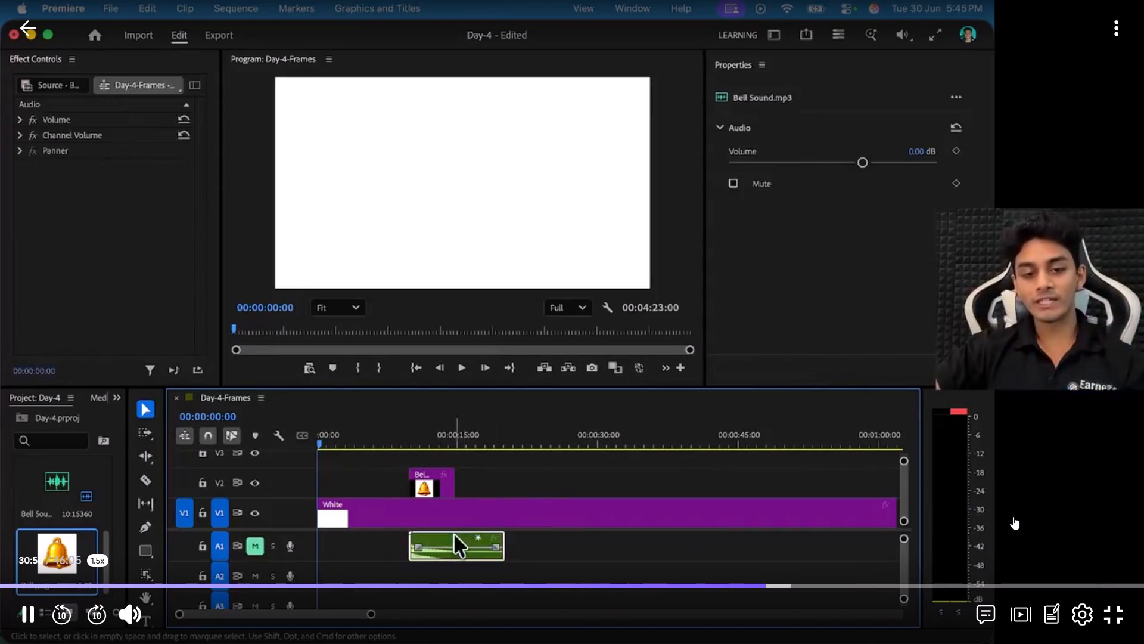
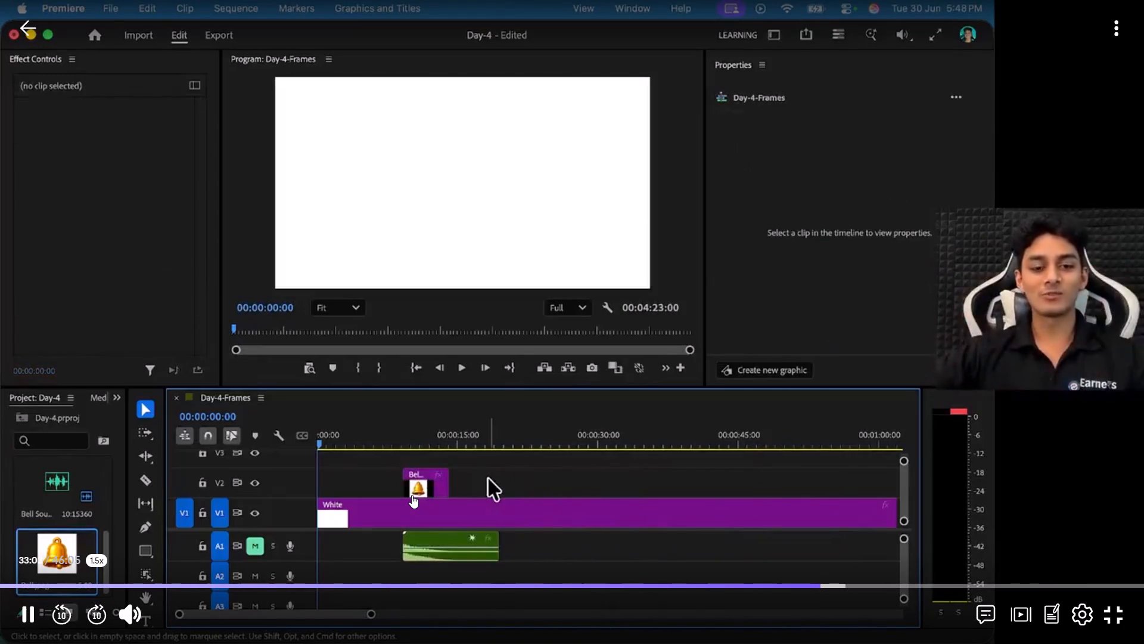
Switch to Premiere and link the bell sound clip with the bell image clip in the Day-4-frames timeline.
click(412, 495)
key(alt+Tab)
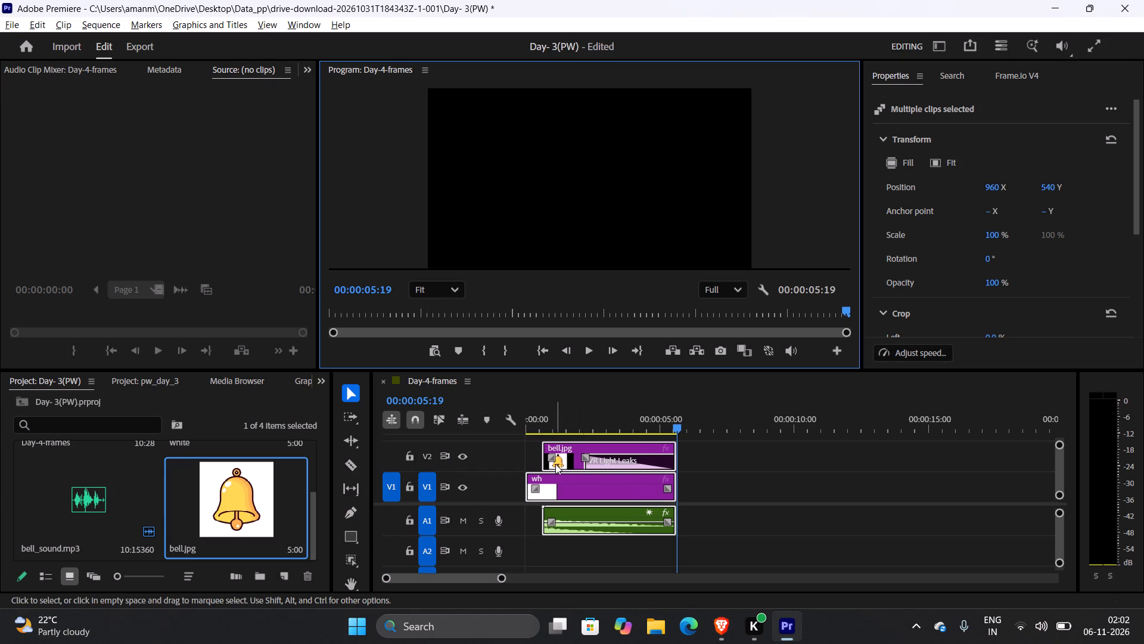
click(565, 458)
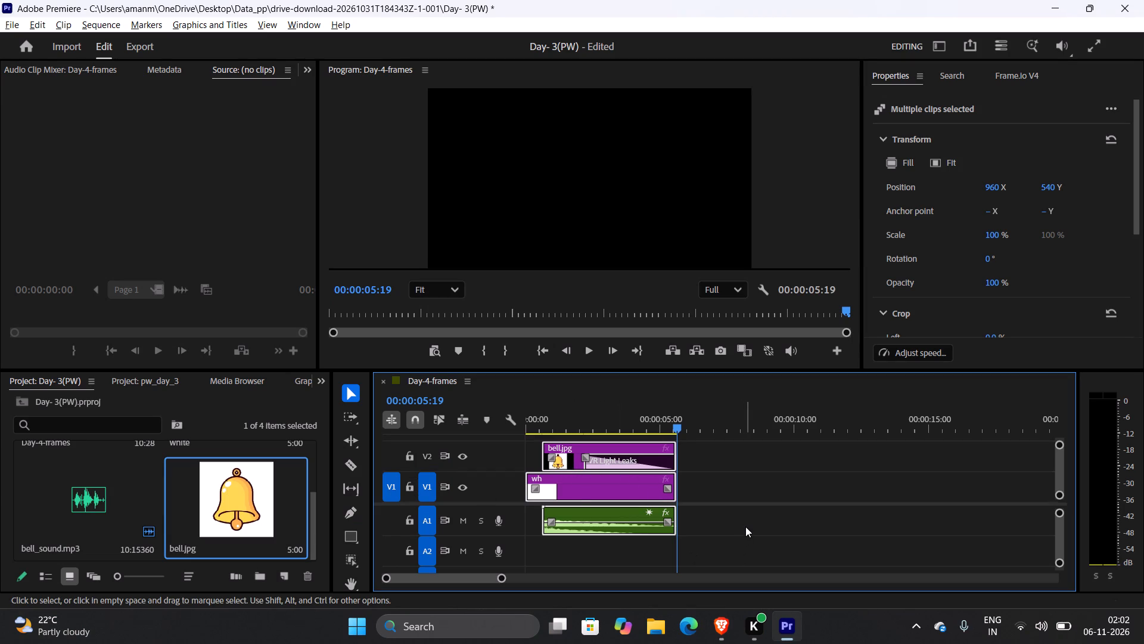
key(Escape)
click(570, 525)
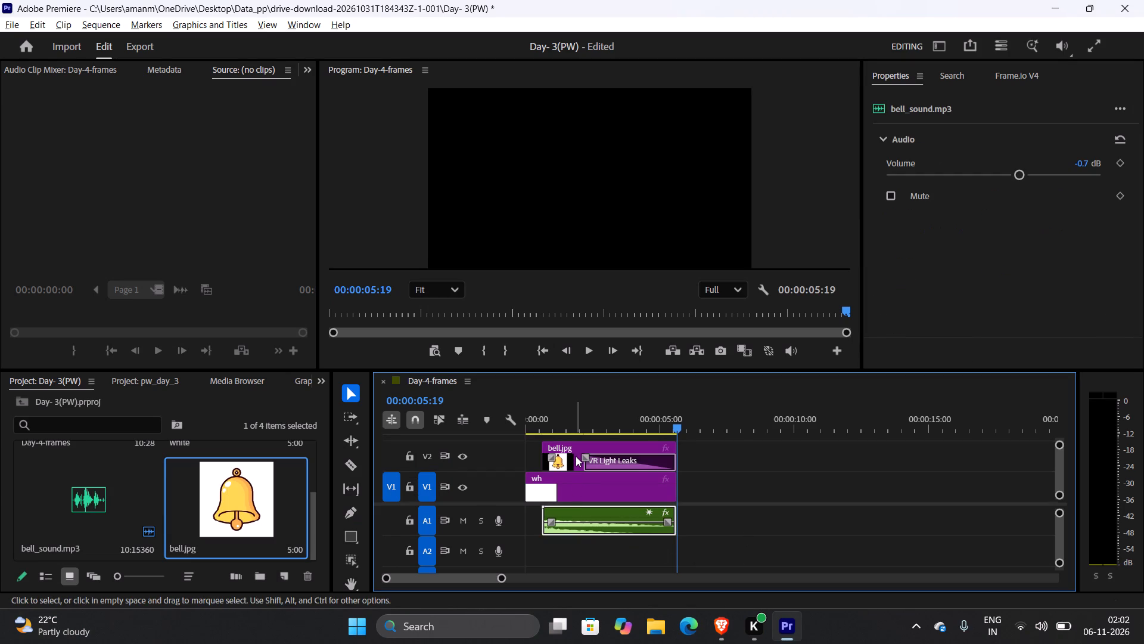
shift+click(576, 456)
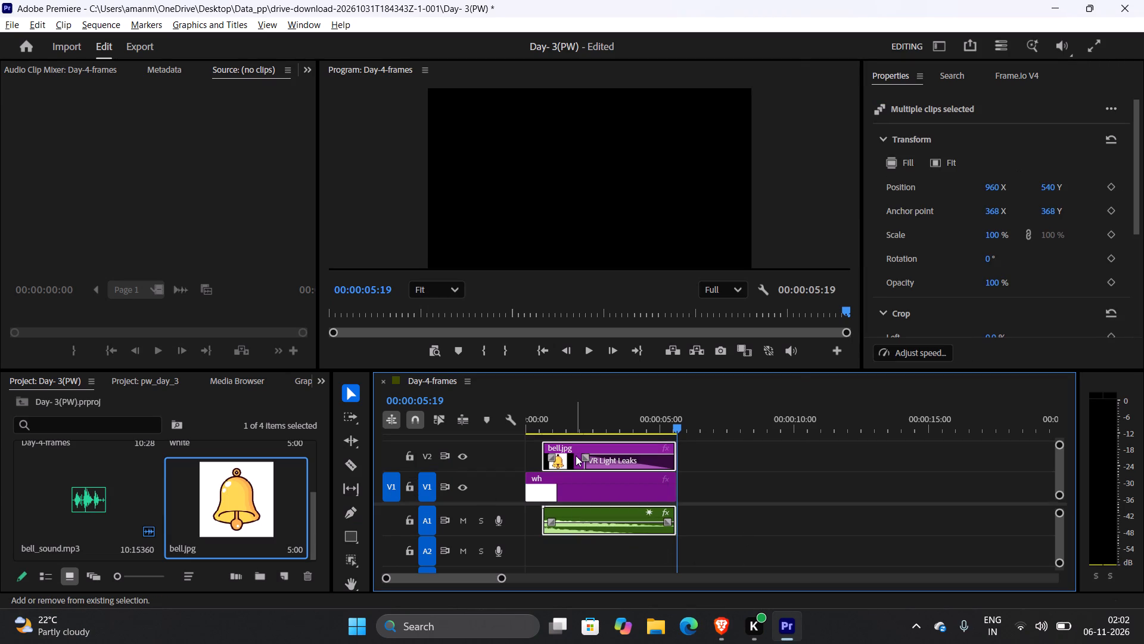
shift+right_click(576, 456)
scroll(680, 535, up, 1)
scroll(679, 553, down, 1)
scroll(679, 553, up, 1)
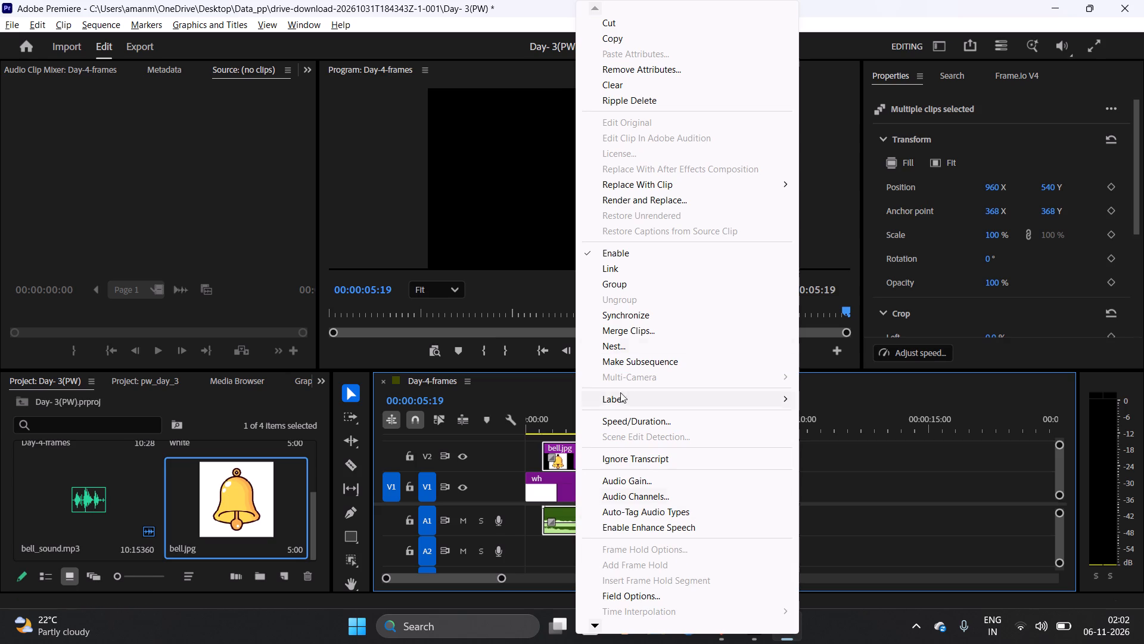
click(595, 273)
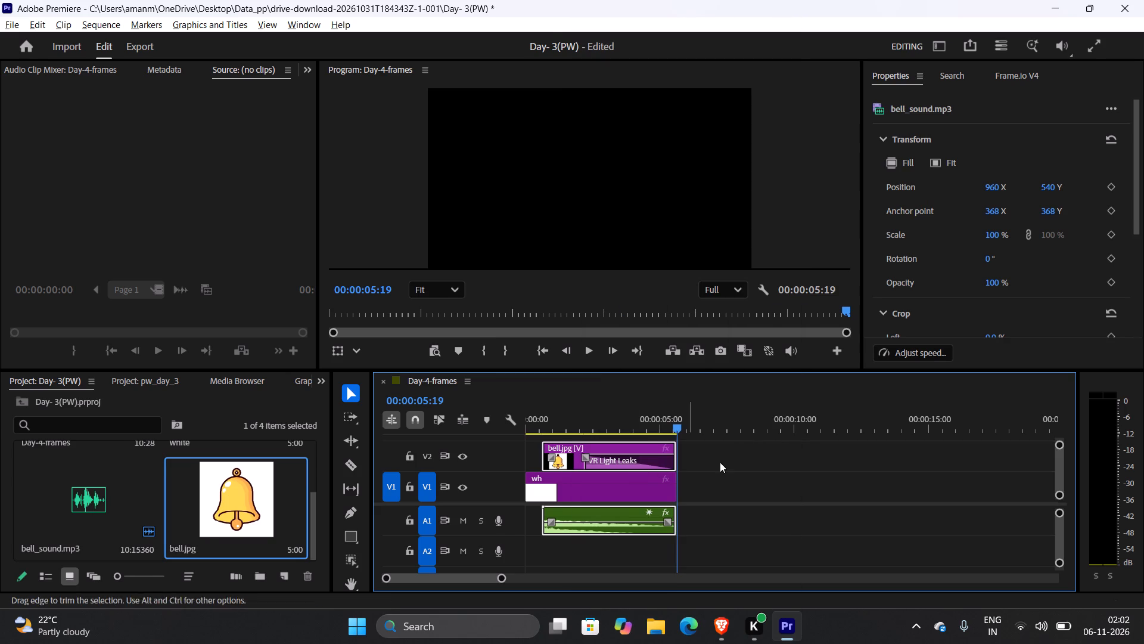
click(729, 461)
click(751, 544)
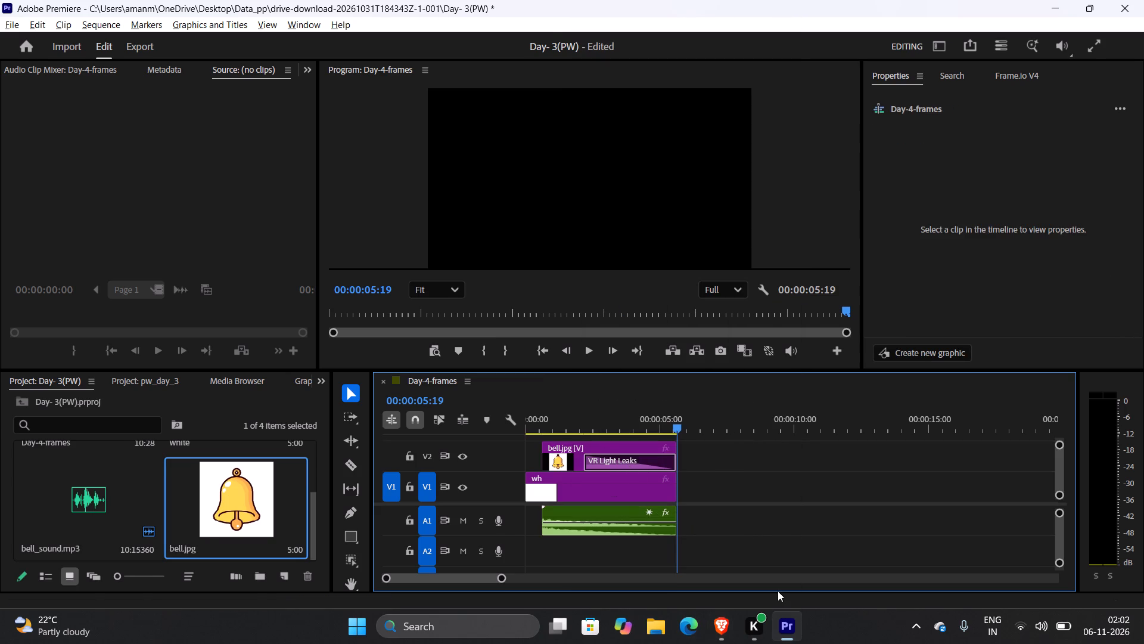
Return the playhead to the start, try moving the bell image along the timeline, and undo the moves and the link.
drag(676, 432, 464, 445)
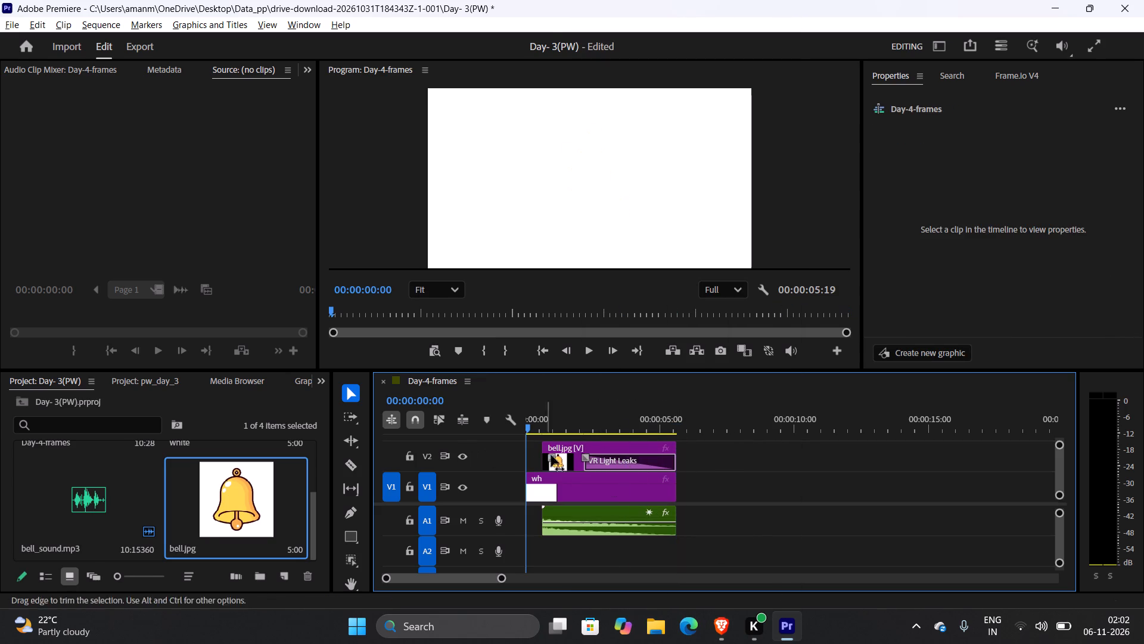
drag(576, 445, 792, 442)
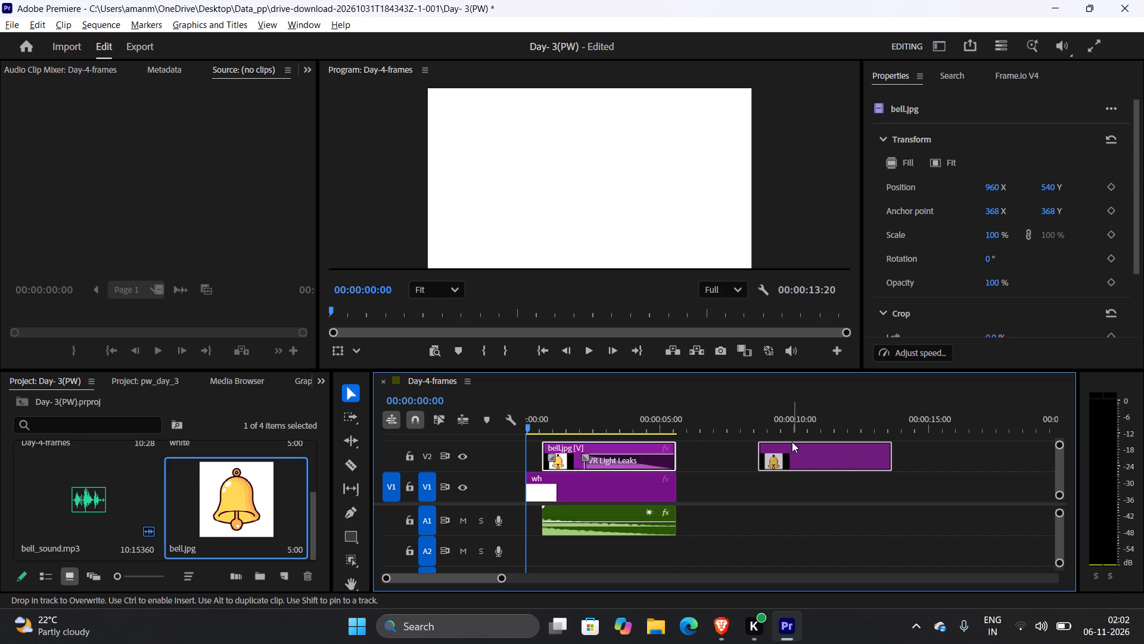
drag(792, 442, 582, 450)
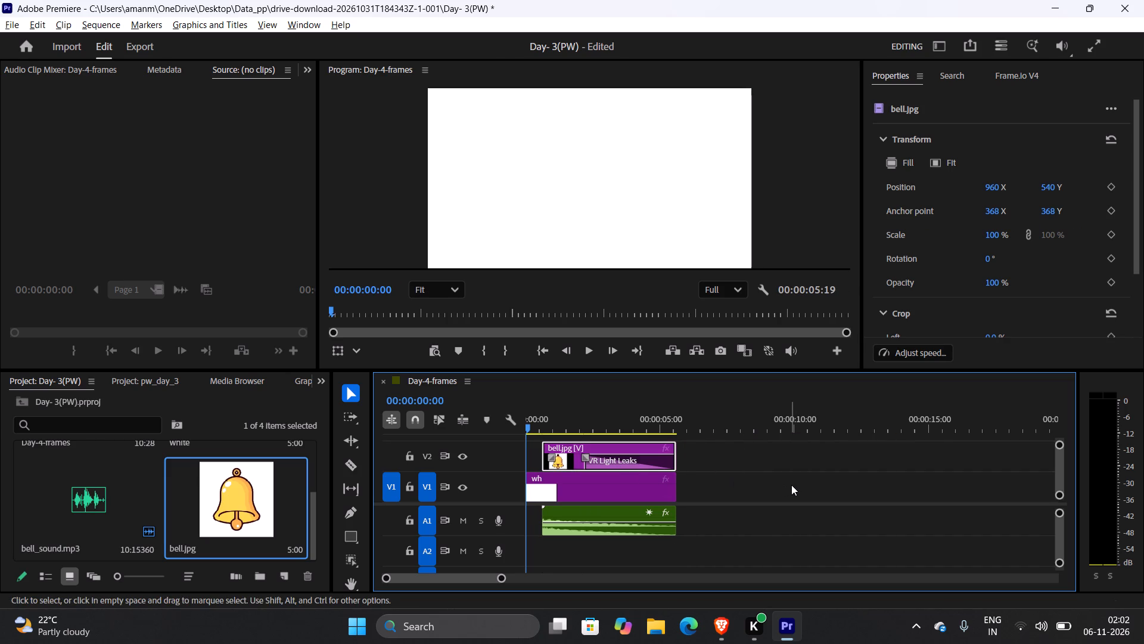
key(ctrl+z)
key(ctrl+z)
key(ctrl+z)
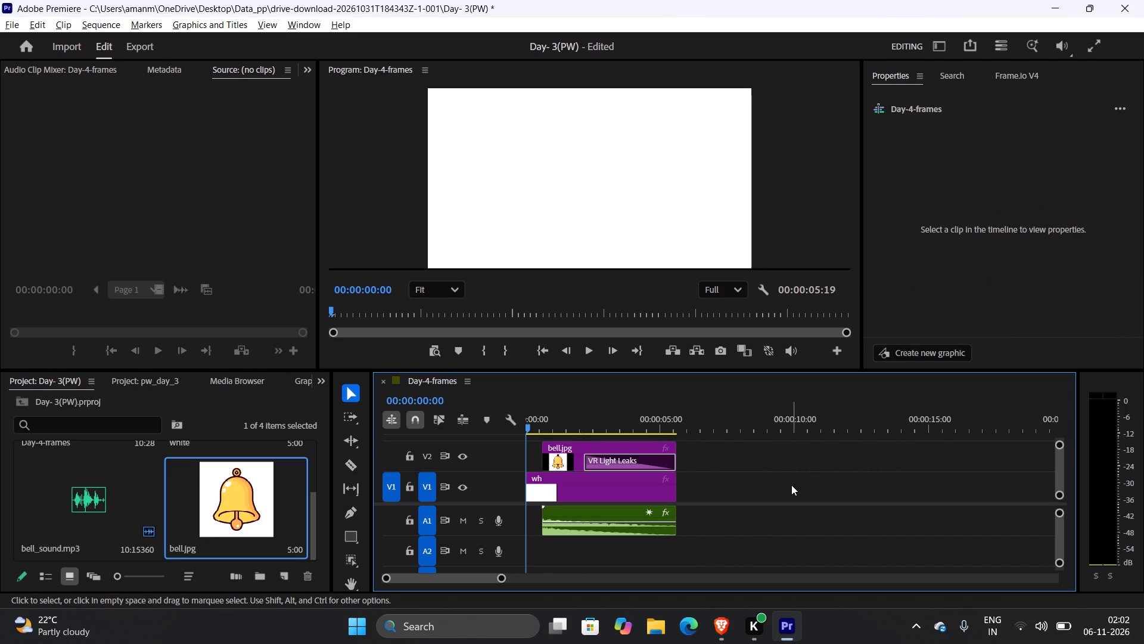
Select the bell sound and bell image clips together and link them.
right_click(617, 444)
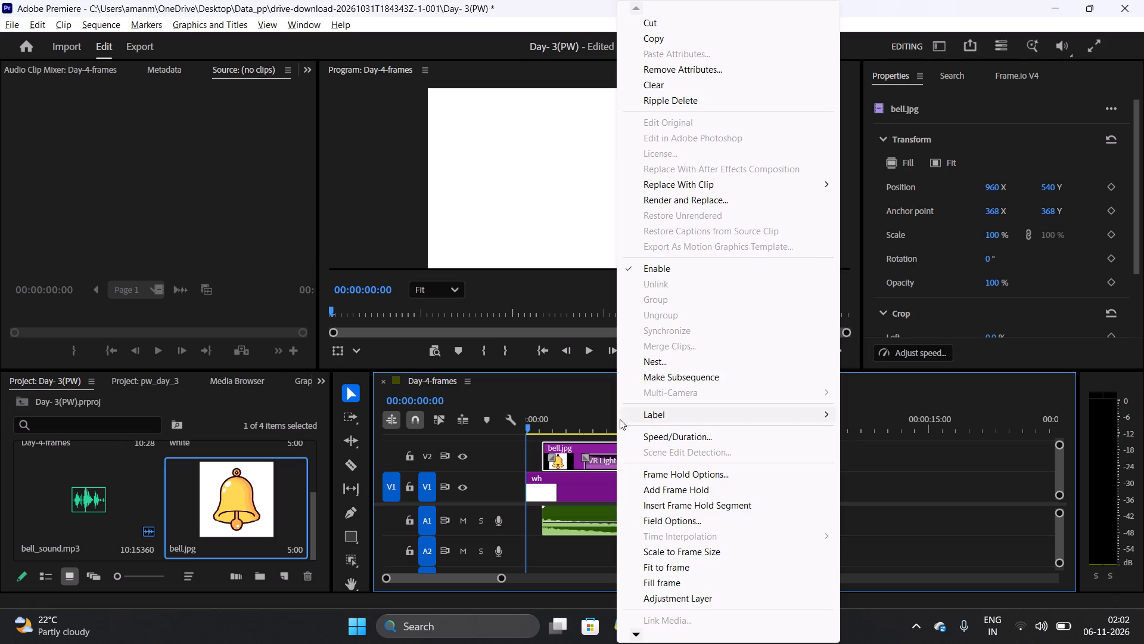
click(917, 473)
click(607, 537)
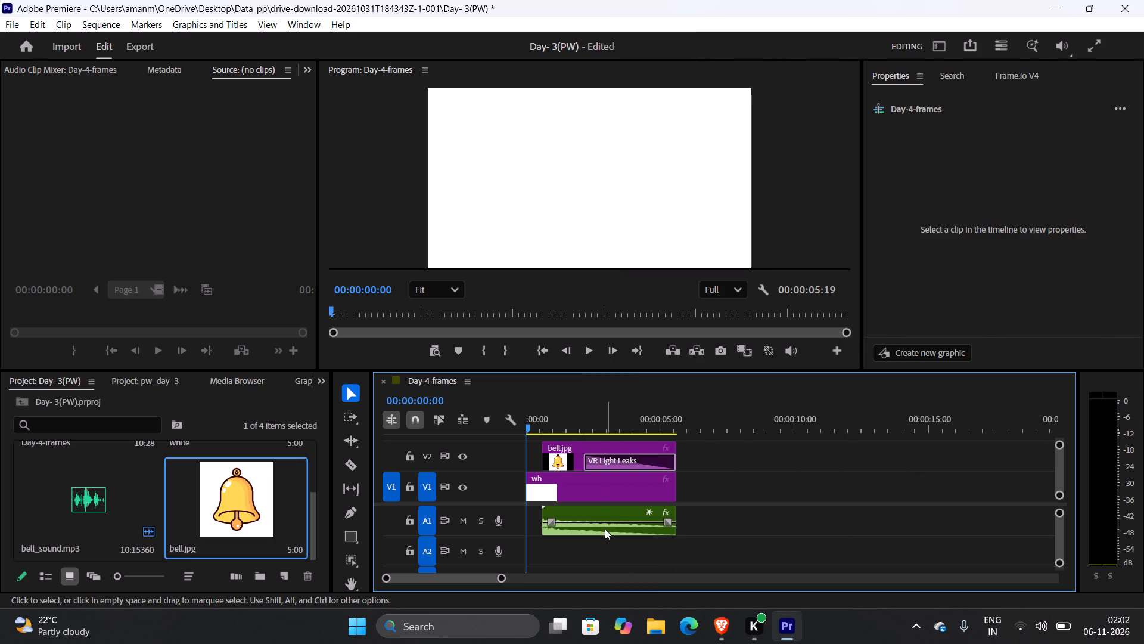
click(601, 518)
ctrl+click(586, 440)
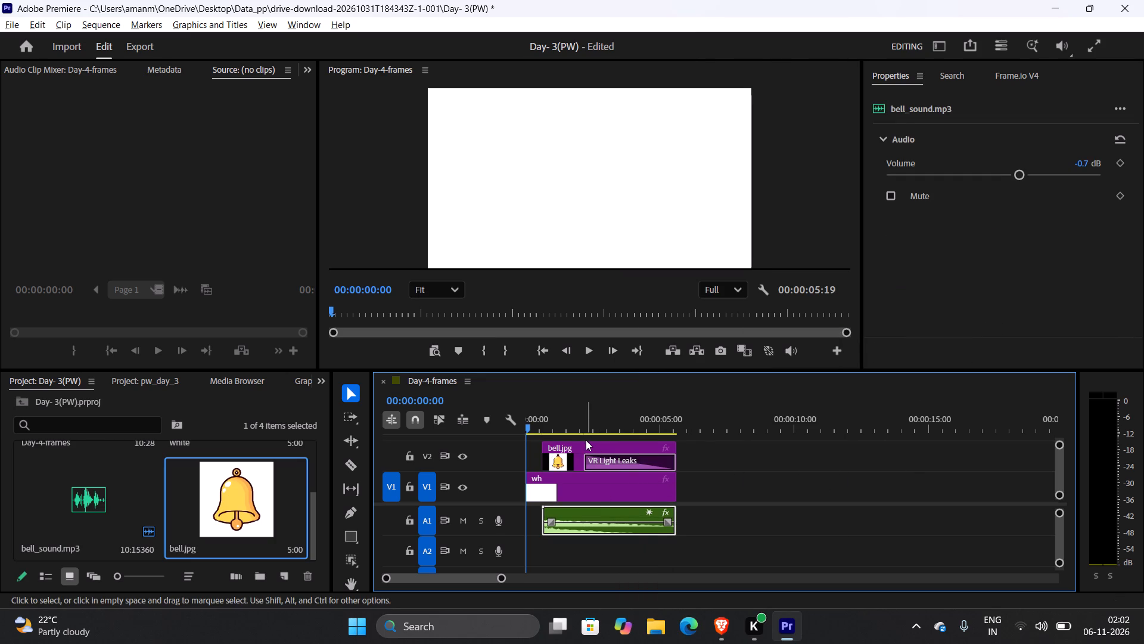
shift+click(587, 523)
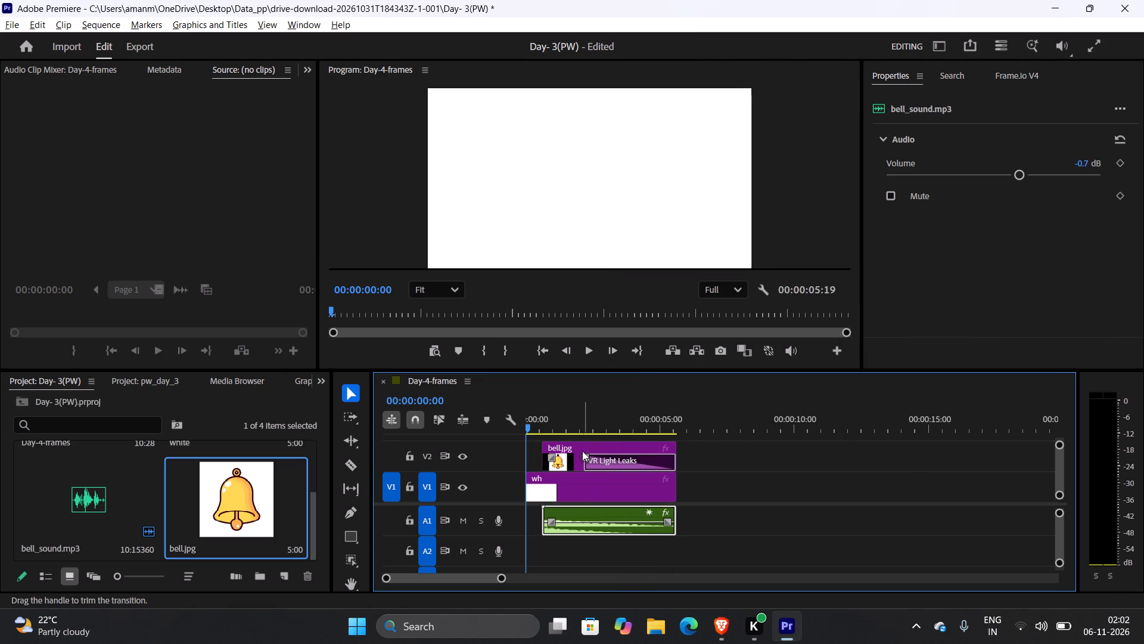
shift+click(582, 451)
shift+right_click(582, 451)
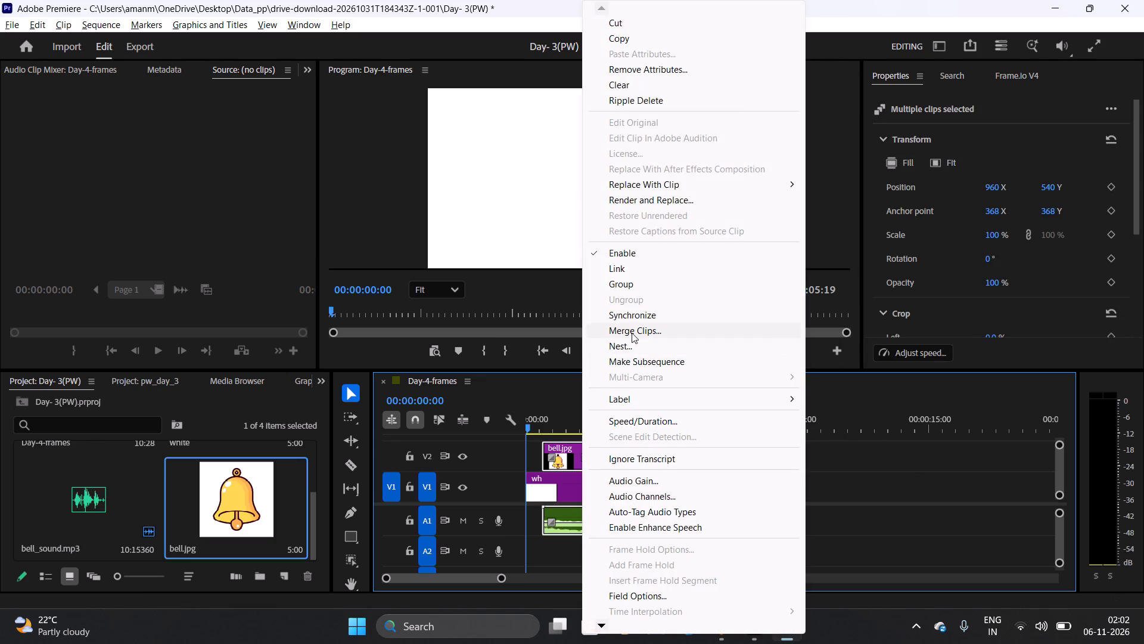
click(614, 269)
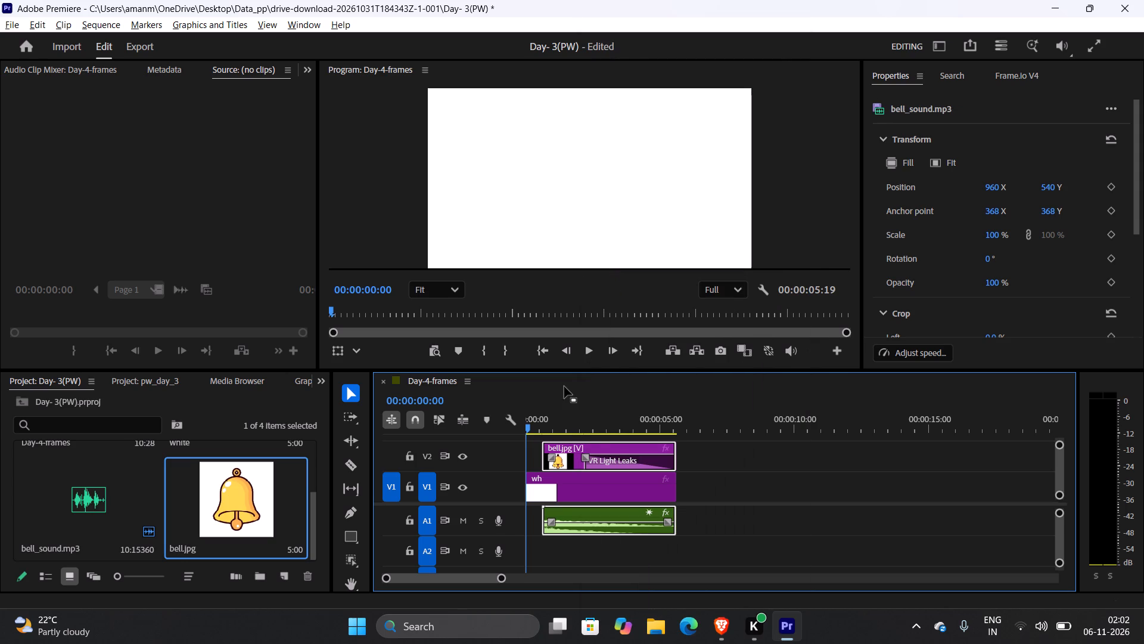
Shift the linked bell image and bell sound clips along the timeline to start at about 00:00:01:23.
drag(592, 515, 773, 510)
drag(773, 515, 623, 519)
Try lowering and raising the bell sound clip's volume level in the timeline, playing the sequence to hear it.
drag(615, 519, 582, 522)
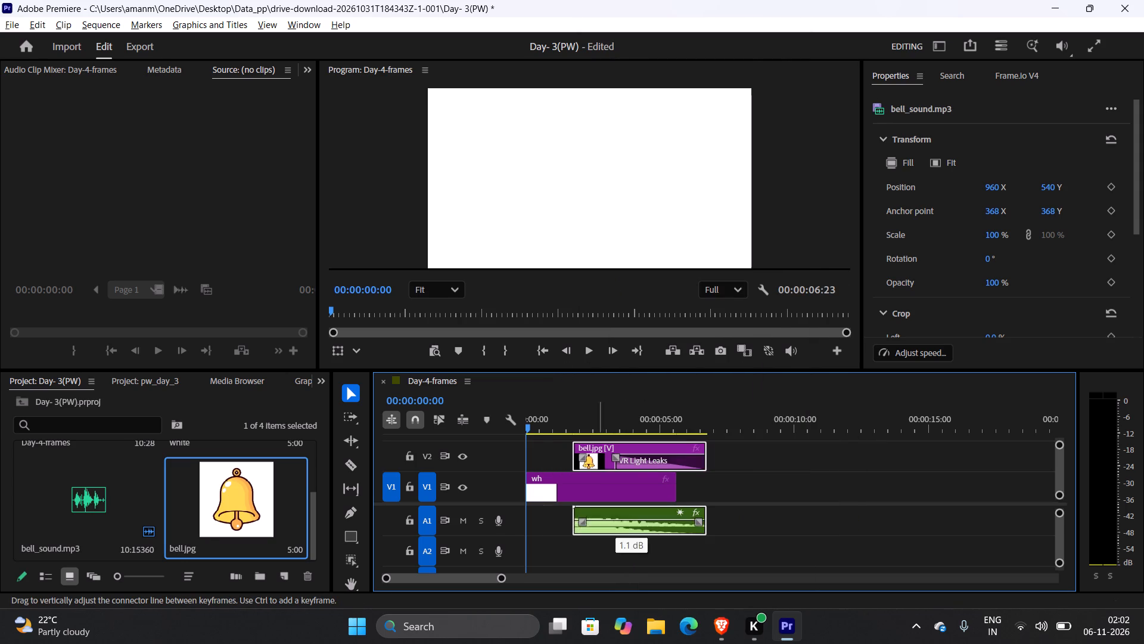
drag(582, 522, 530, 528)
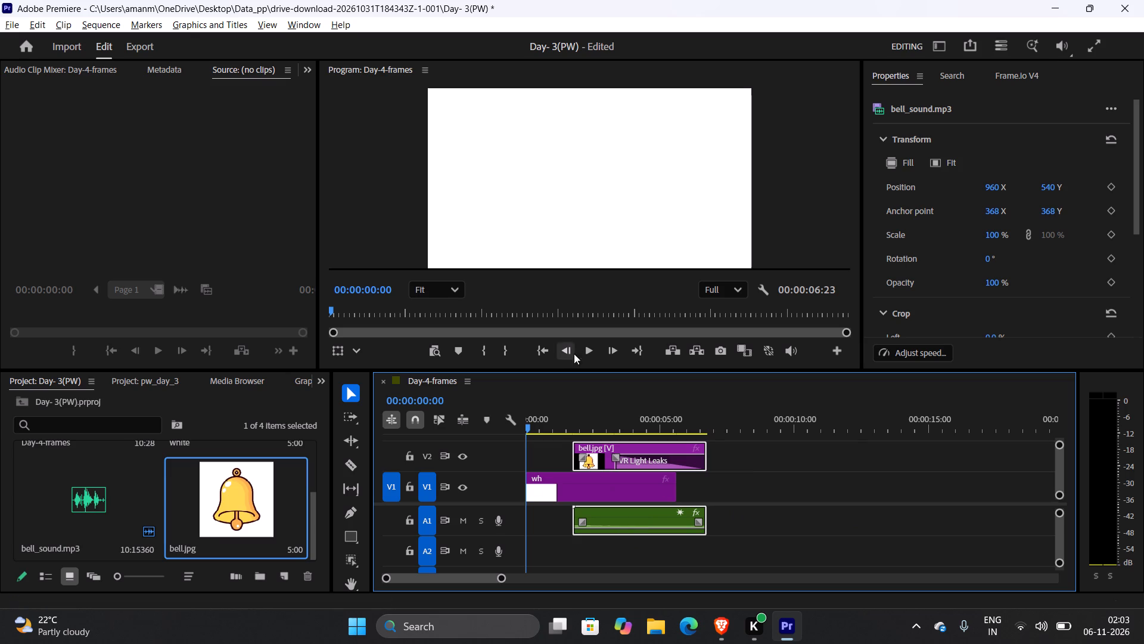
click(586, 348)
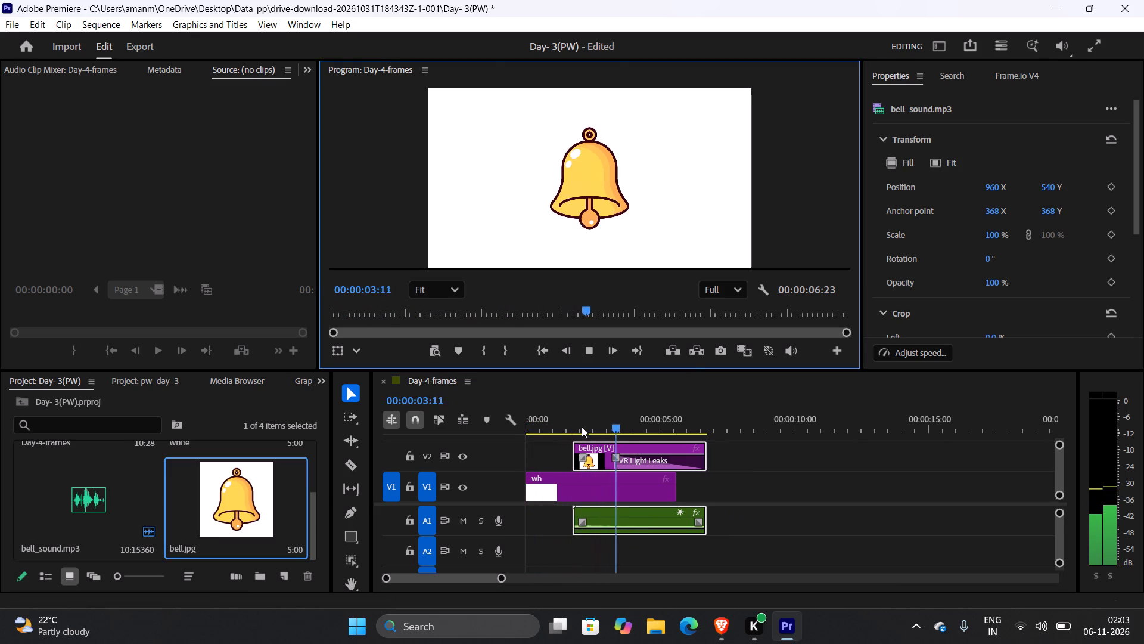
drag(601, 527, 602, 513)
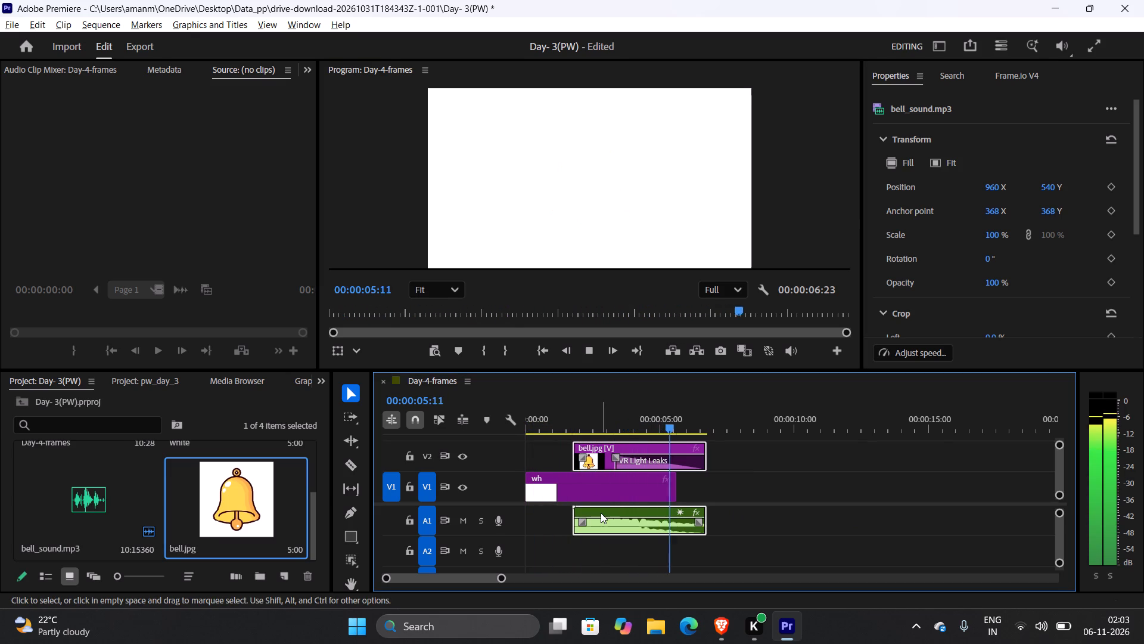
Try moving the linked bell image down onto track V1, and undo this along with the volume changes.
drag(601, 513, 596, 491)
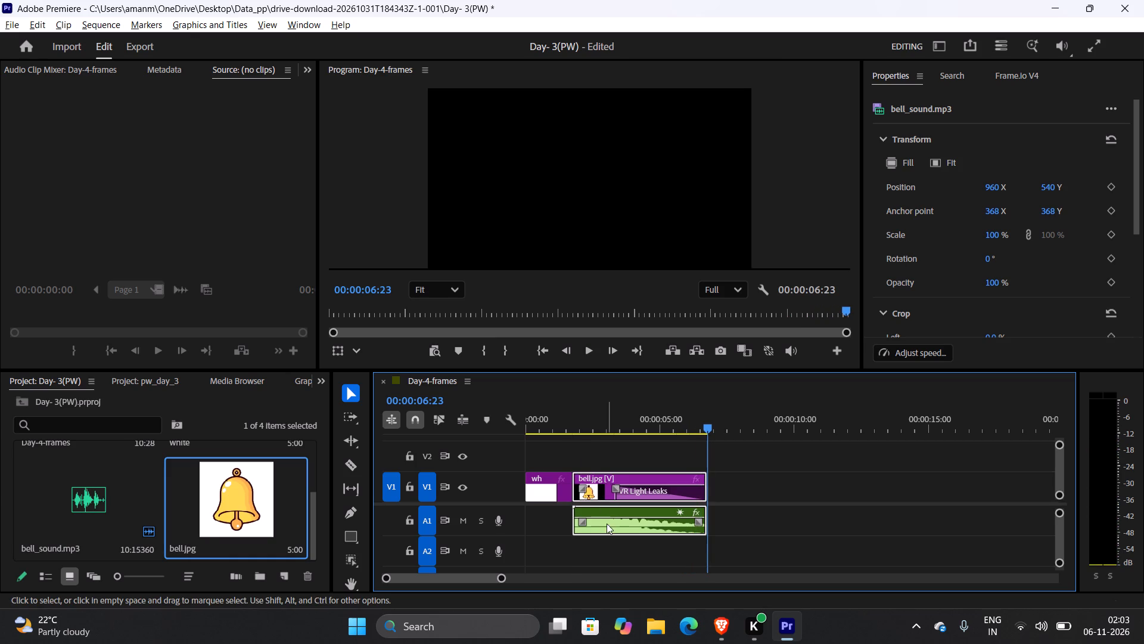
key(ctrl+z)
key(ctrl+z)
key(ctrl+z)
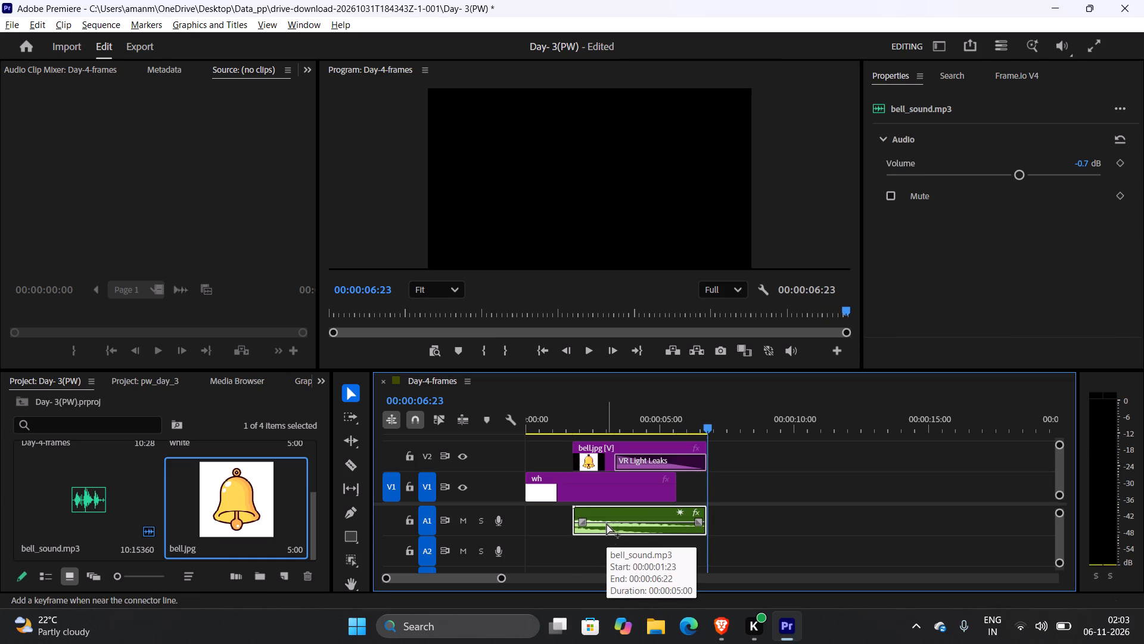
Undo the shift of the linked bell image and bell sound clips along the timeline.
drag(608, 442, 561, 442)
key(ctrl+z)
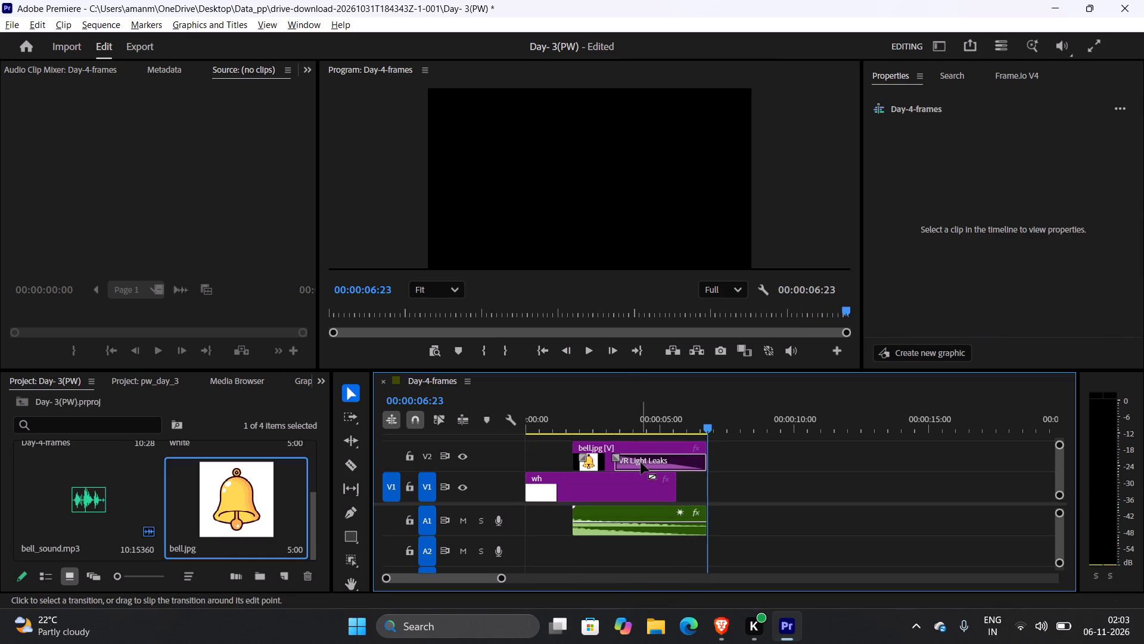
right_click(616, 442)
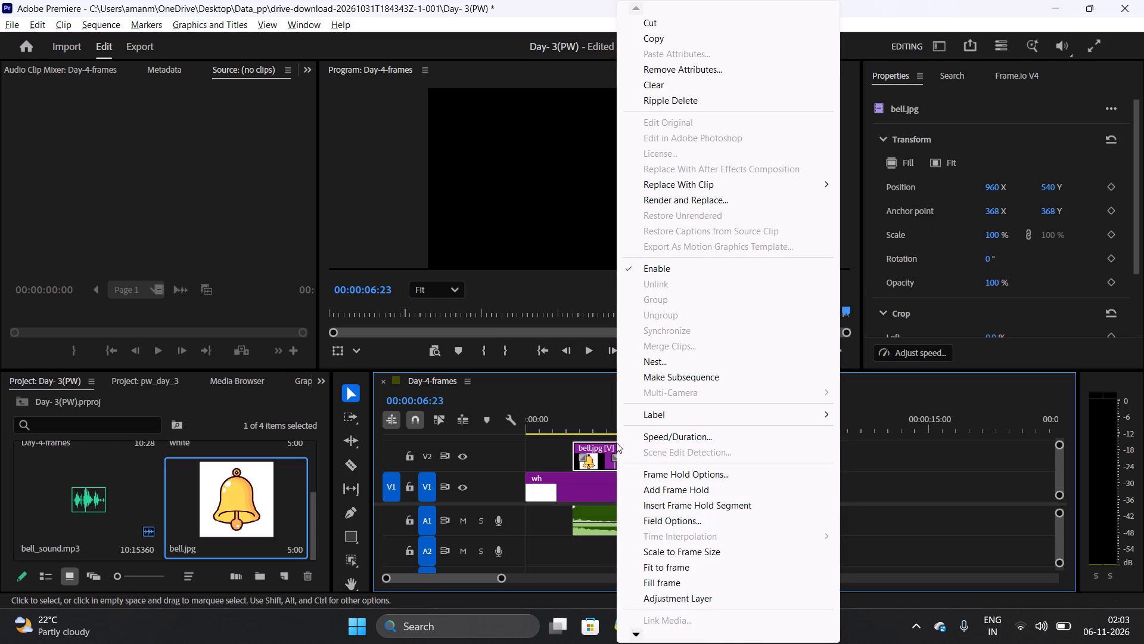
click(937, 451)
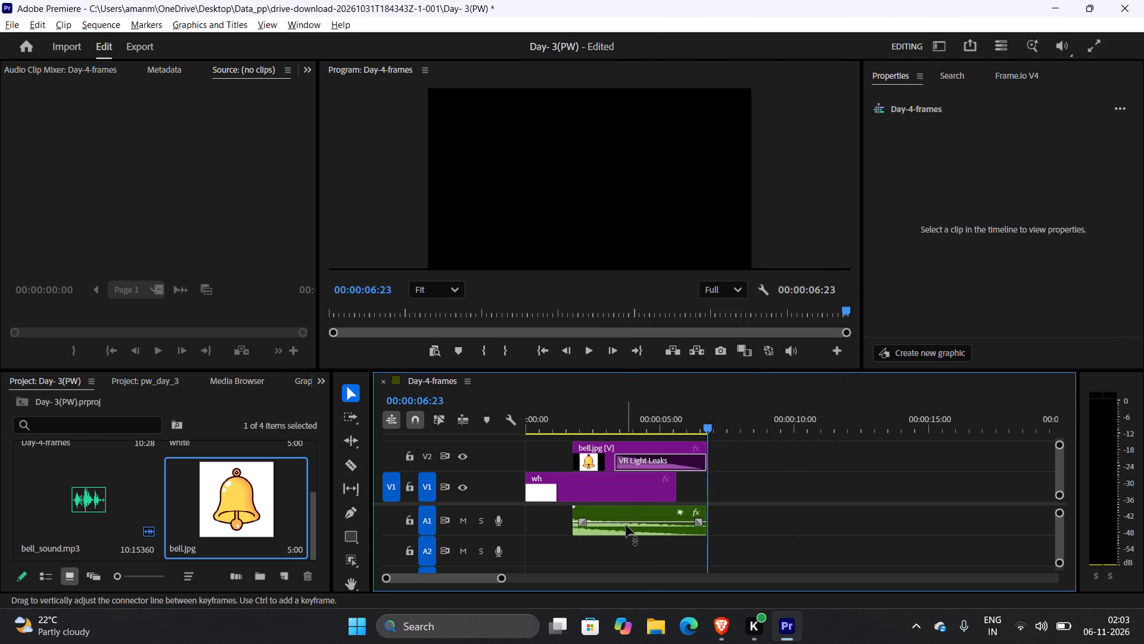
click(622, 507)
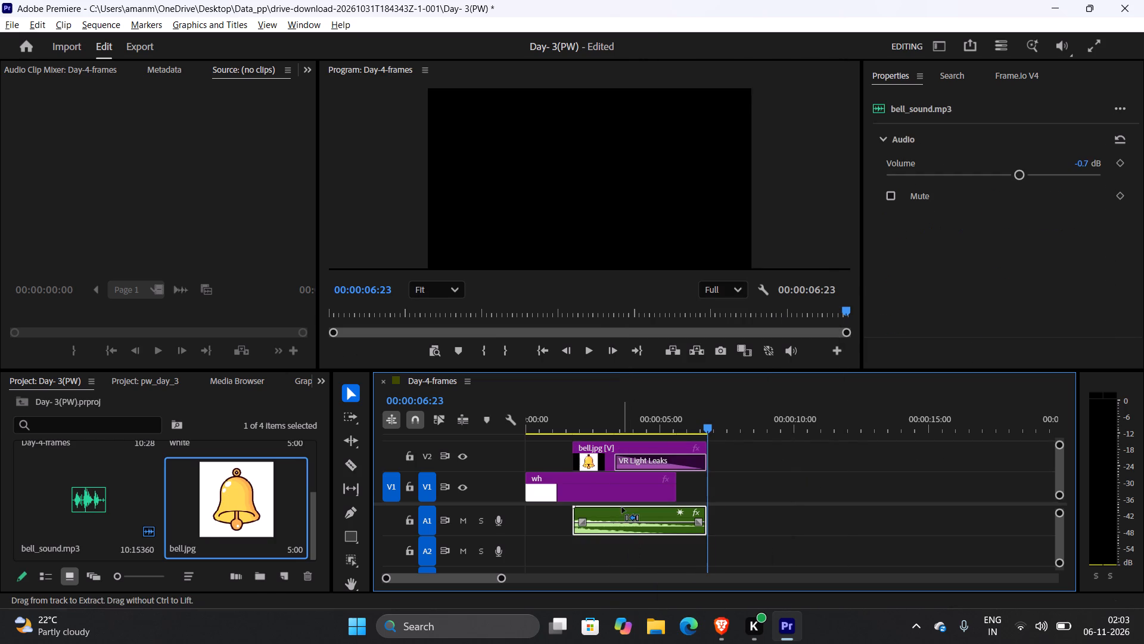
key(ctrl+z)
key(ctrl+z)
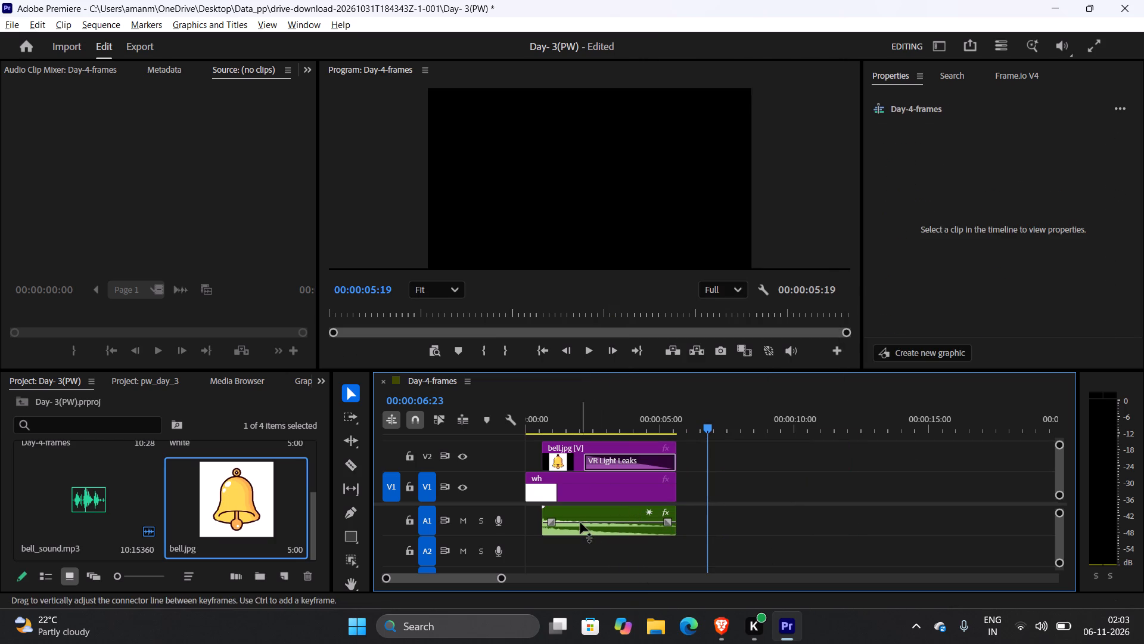
Play the opening of the Day-4-frames sequence to check the bell image against its sound.
key(space)
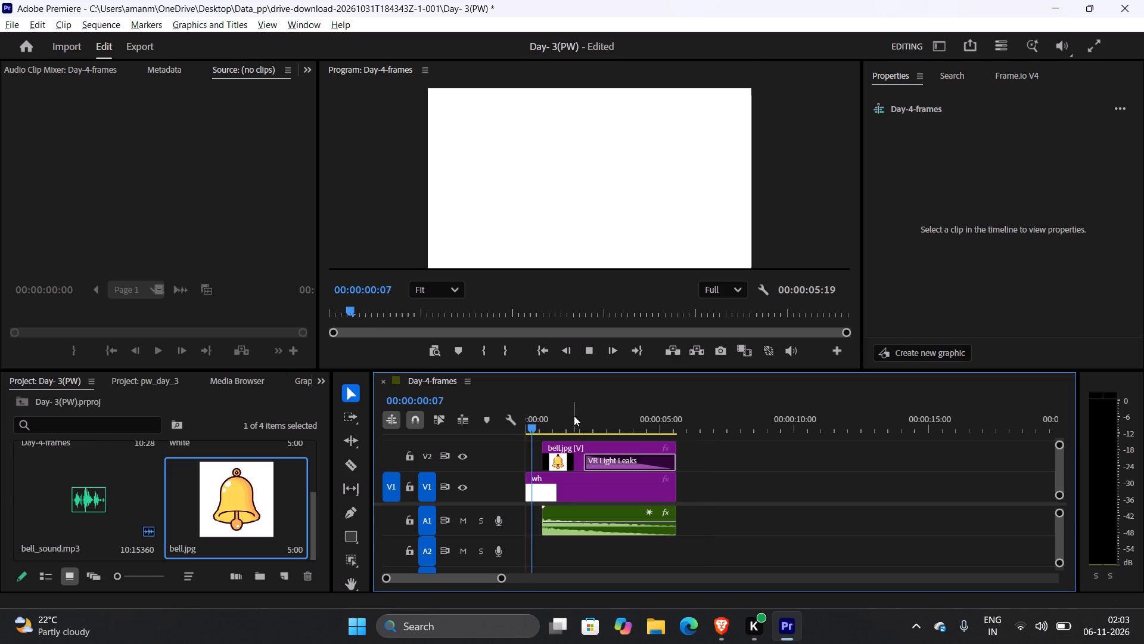
key(space)
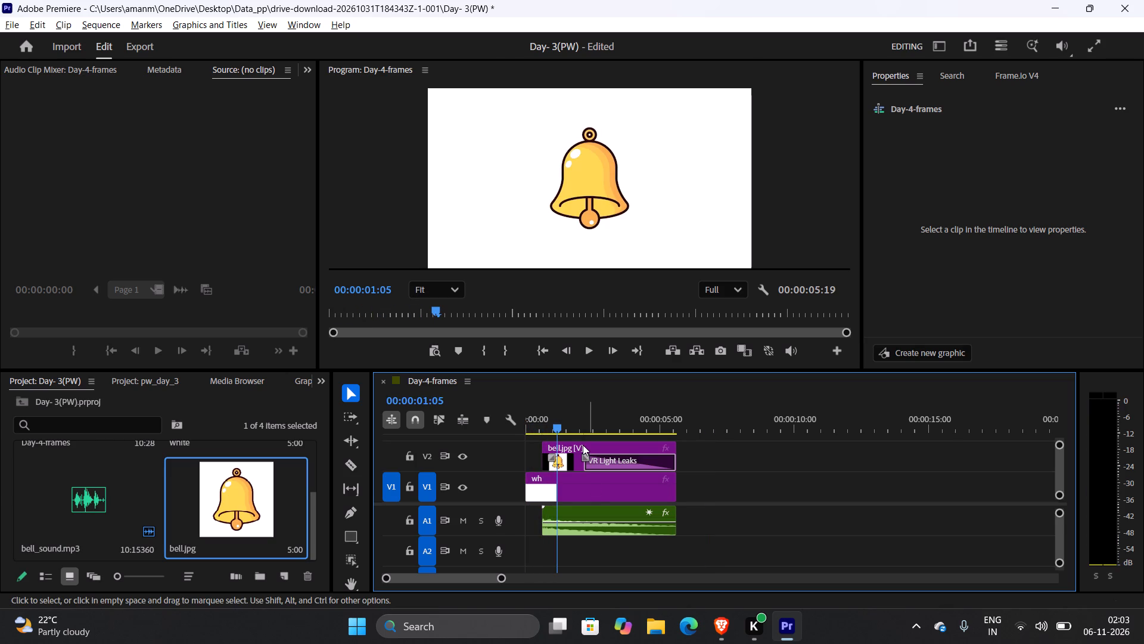
Select the linked bell image and bell sound clips and check the linking options available for them.
click(583, 445)
shift+click(596, 512)
shift+right_click(596, 512)
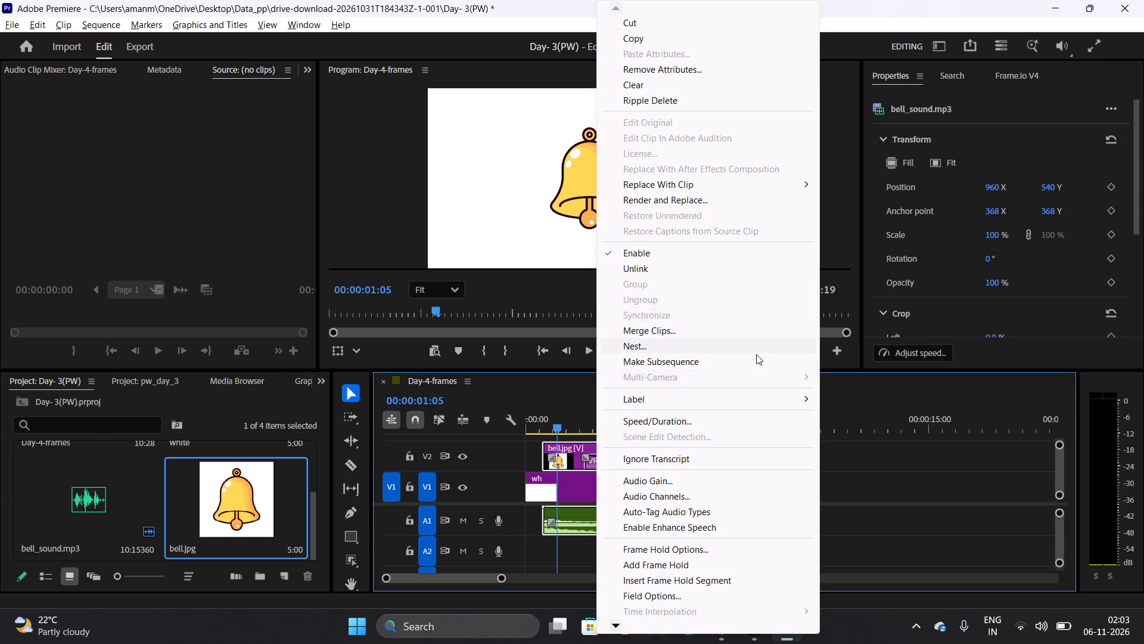
click(844, 503)
Watch the next part of the tutorial video in Brave, up to the lordicon website, and return to Premiere.
key(alt+Tab)
click(503, 397)
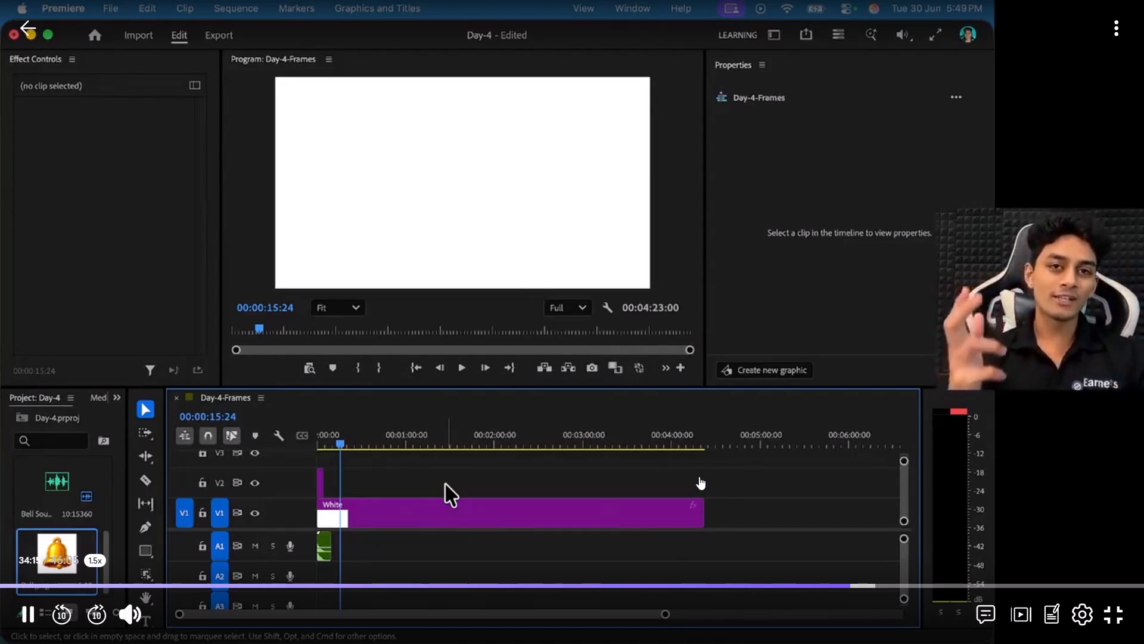
key(alt+Tab)
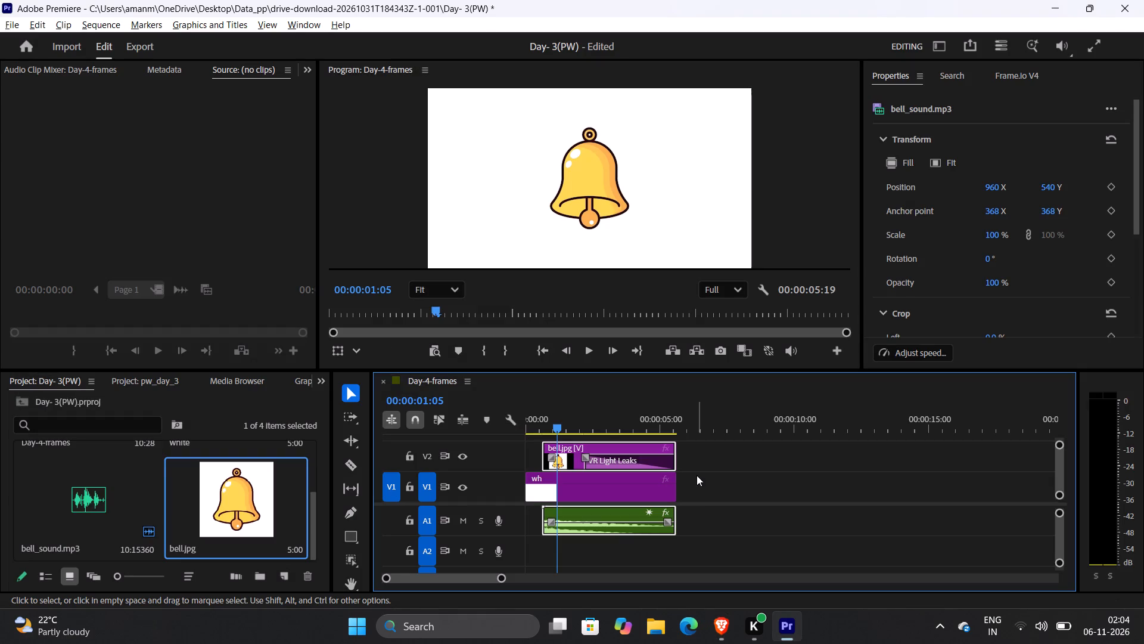
key(alt+Tab)
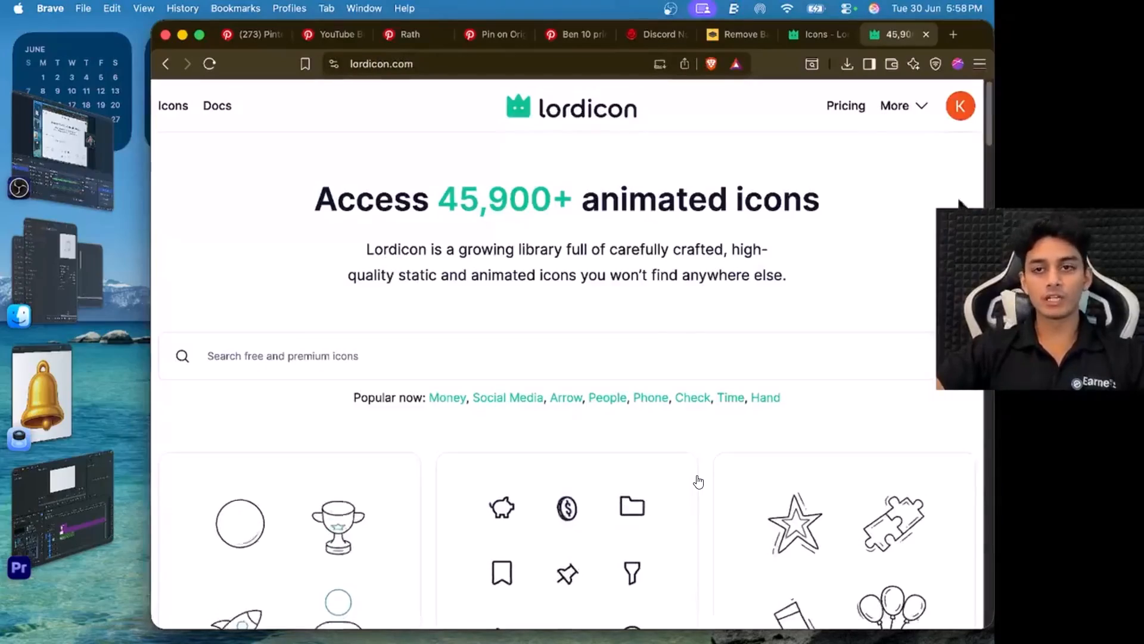
click(551, 470)
key(alt+Tab)
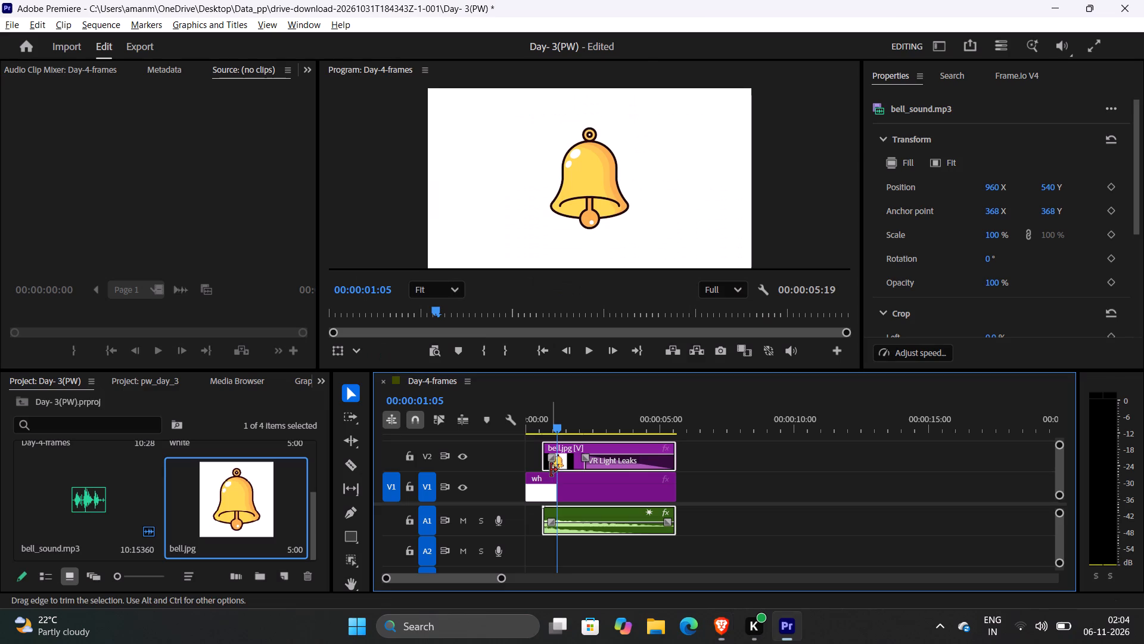
Switch to the Brave window with the background-removal page, search for lordicon in a new tab and open the lordicon.com website.
key(alt+Tab)
key(alt+Tab)
key(alt+Tab)
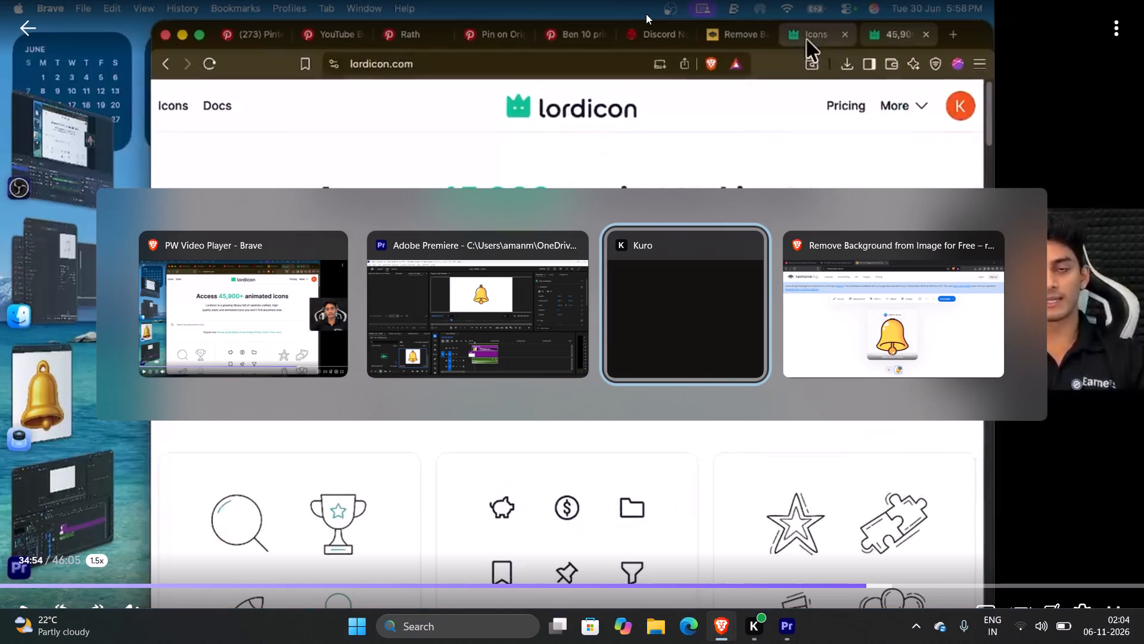
key(alt+Tab)
click(552, 0)
click(570, 6)
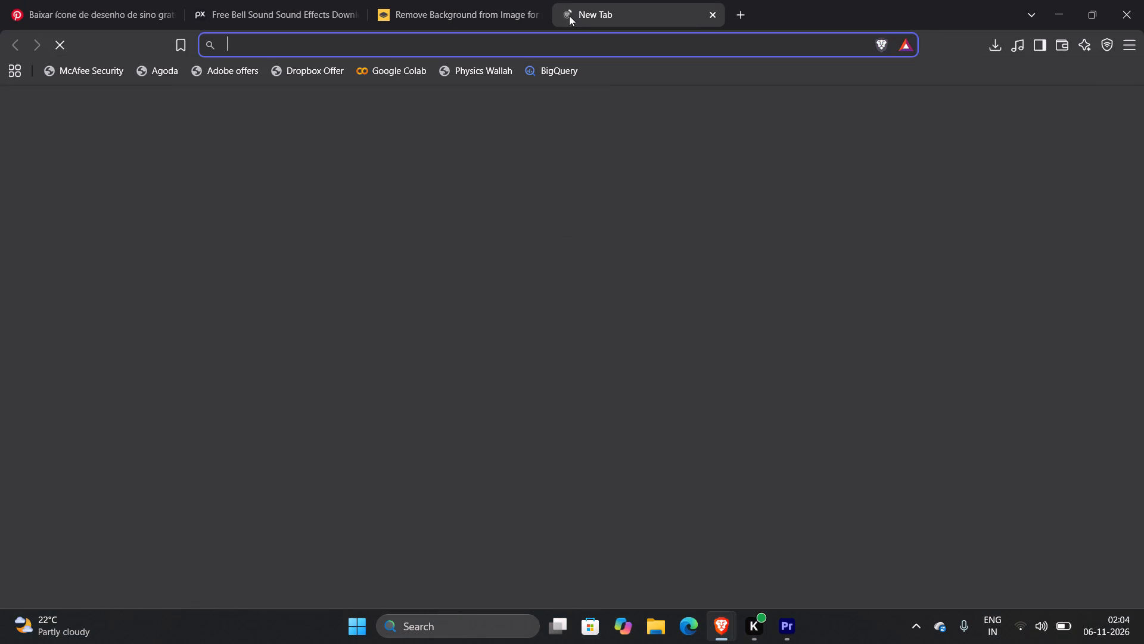
click(556, 36)
text(loar)
key(d)
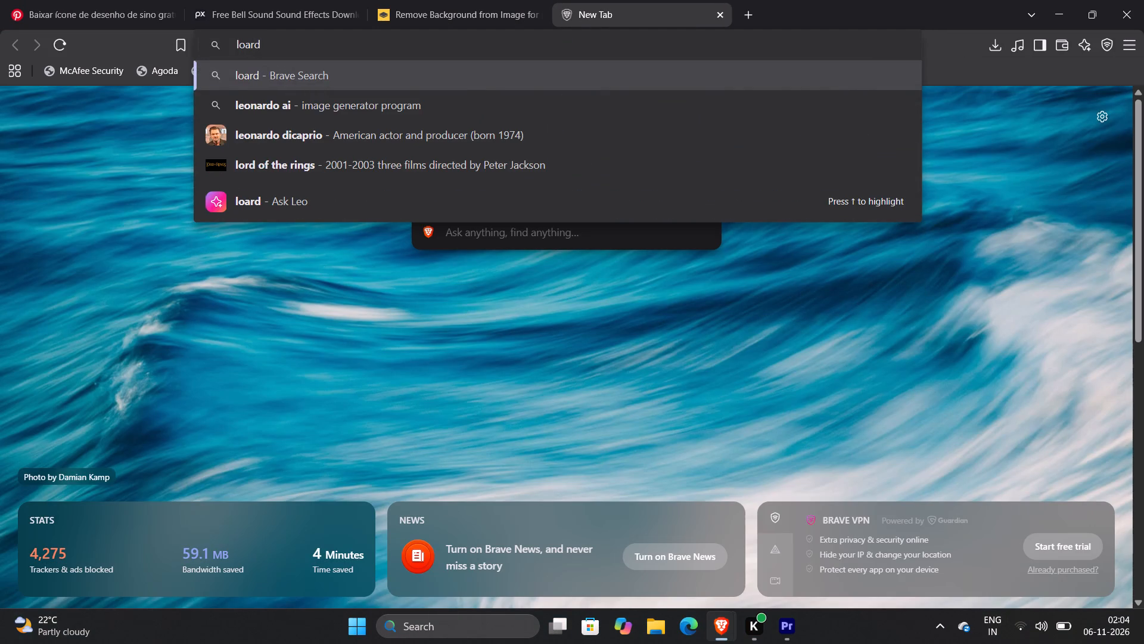
key(space)
text(ico)
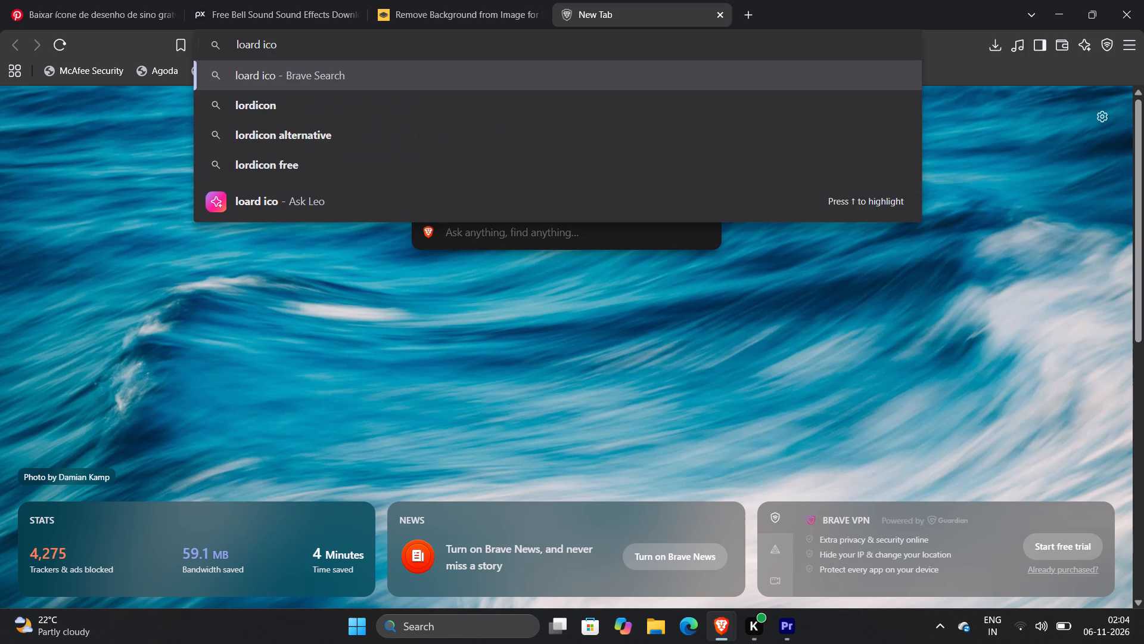
key(Down)
key(Return)
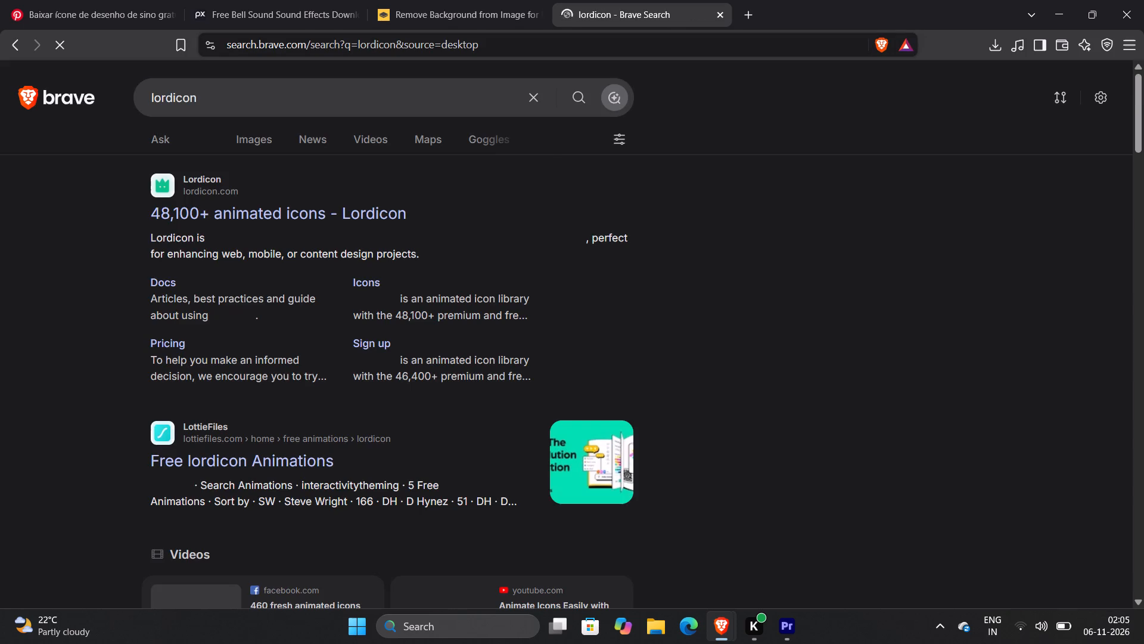
click(362, 205)
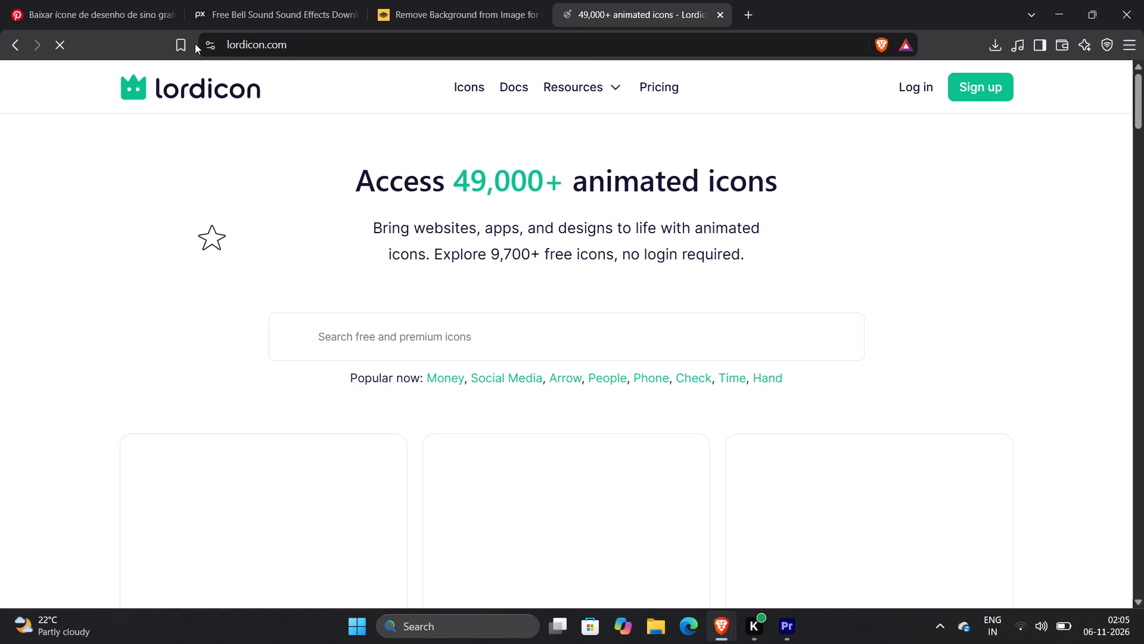
Bookmark the Lordicon home page in the Bookmarks bar folder.
click(190, 43)
click(385, 196)
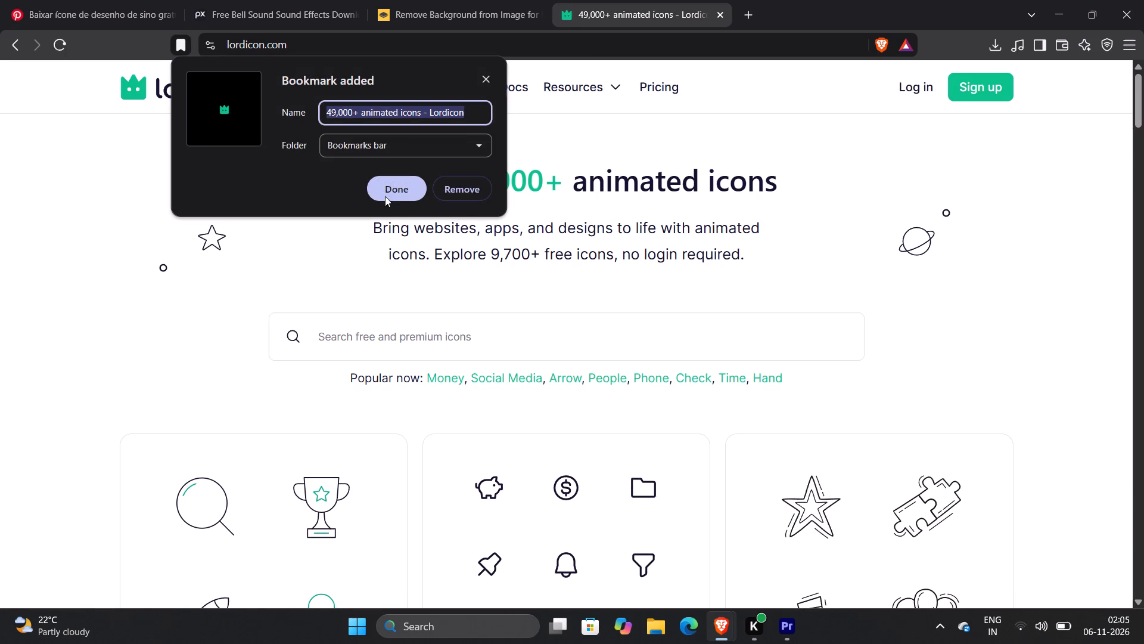
Start registering a Lordicon account using the Google sign-up option.
click(968, 75)
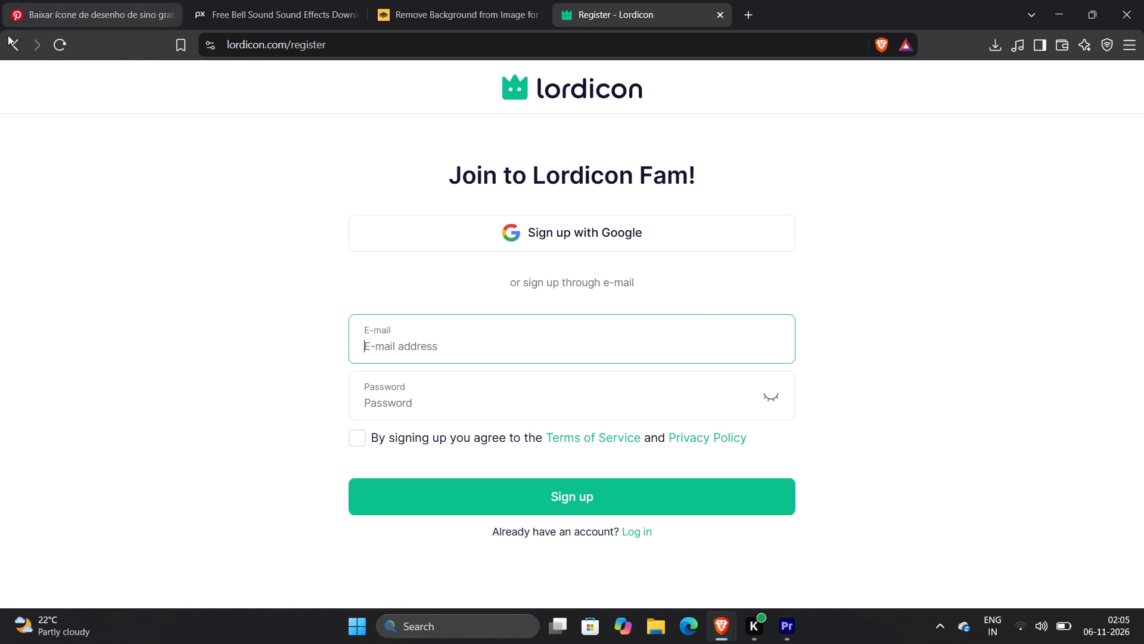
click(537, 221)
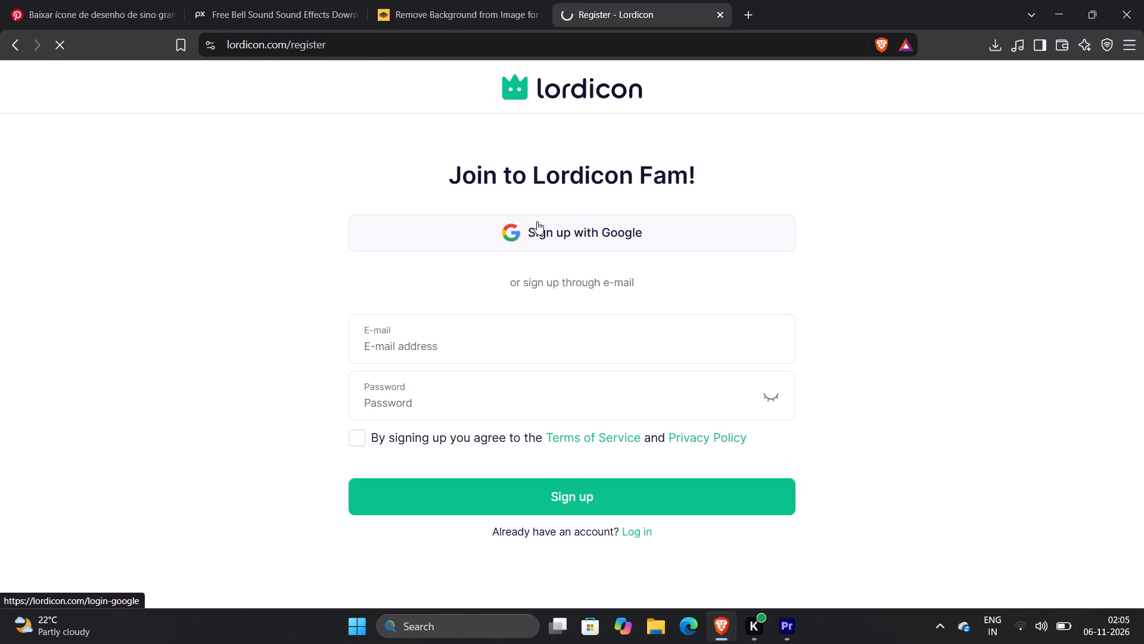